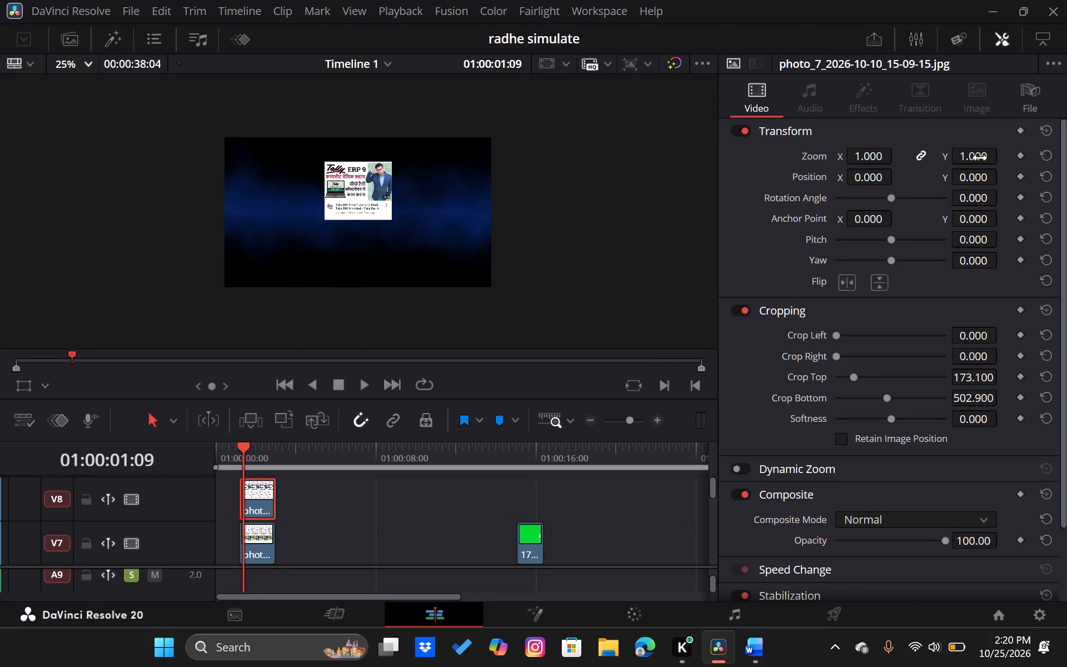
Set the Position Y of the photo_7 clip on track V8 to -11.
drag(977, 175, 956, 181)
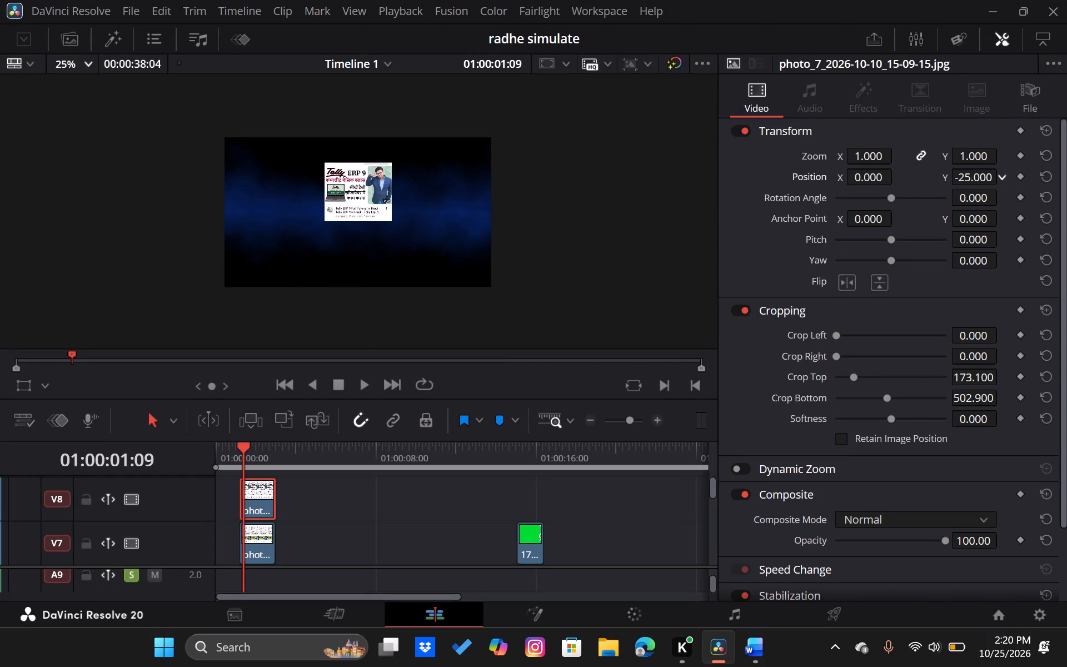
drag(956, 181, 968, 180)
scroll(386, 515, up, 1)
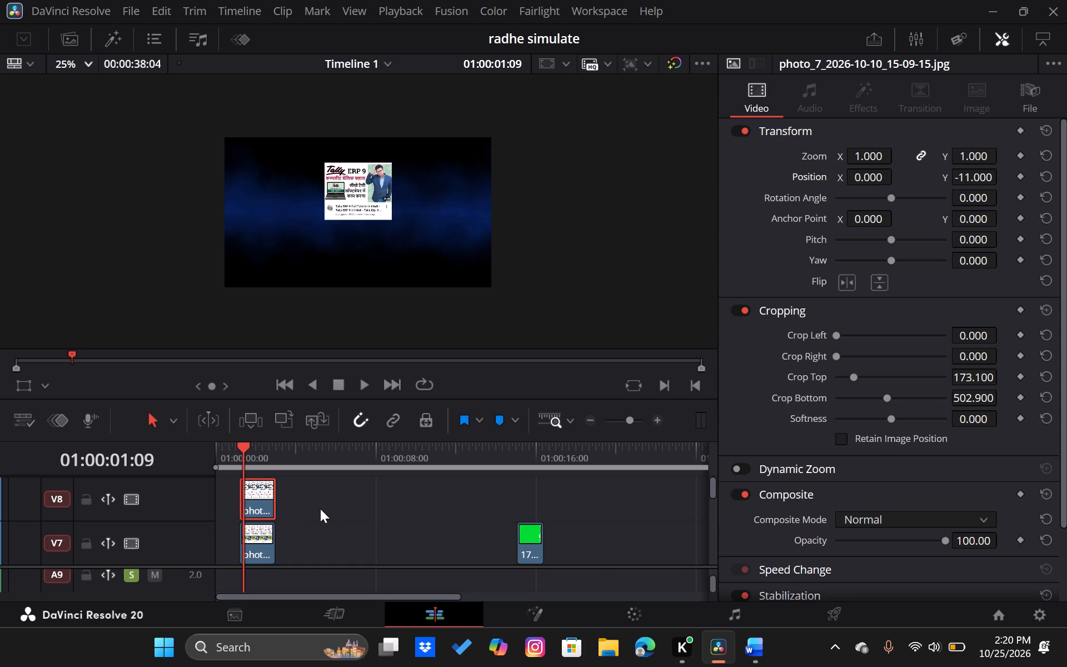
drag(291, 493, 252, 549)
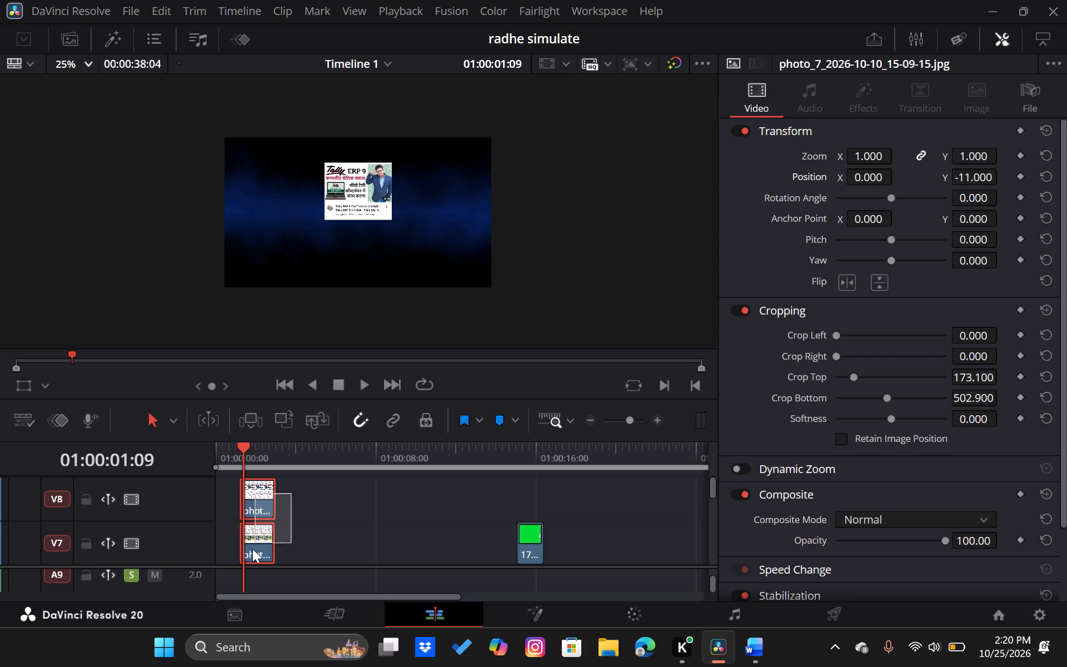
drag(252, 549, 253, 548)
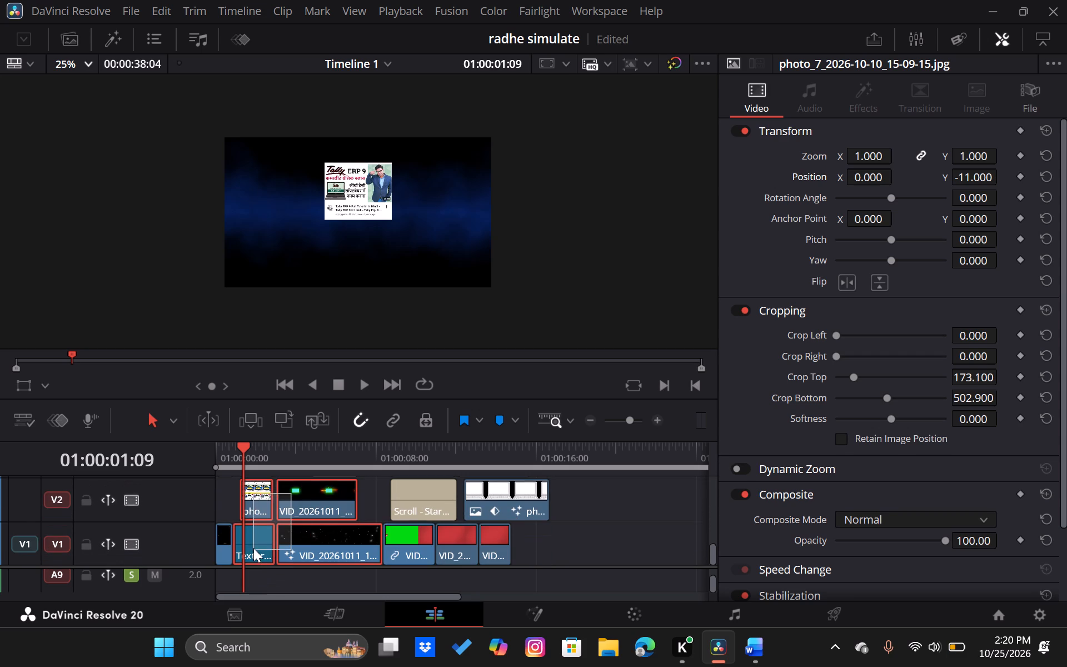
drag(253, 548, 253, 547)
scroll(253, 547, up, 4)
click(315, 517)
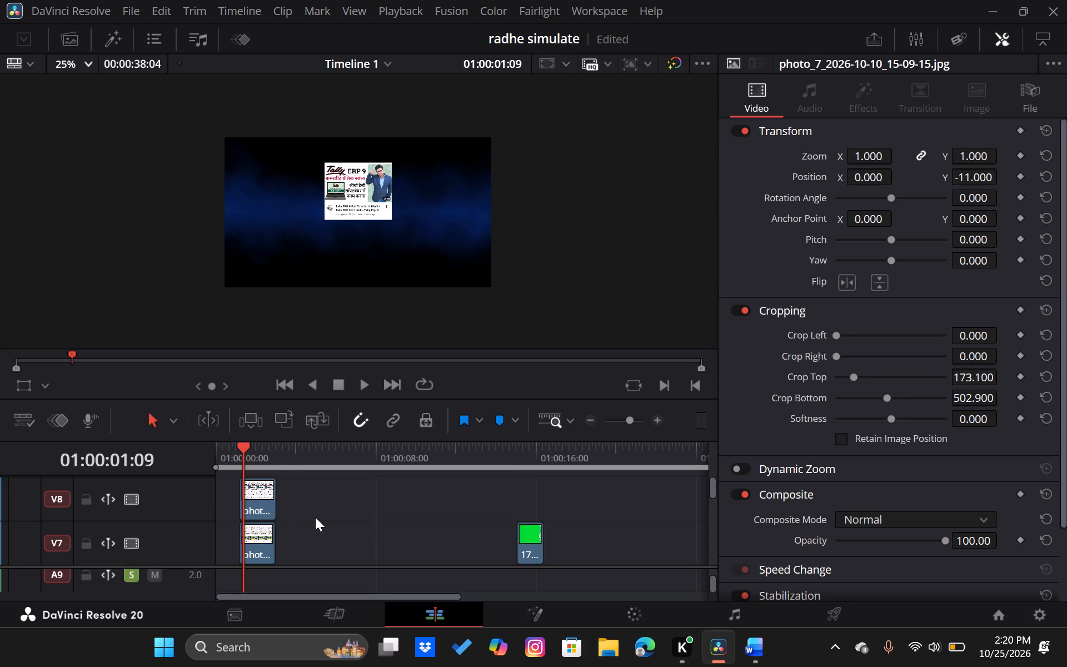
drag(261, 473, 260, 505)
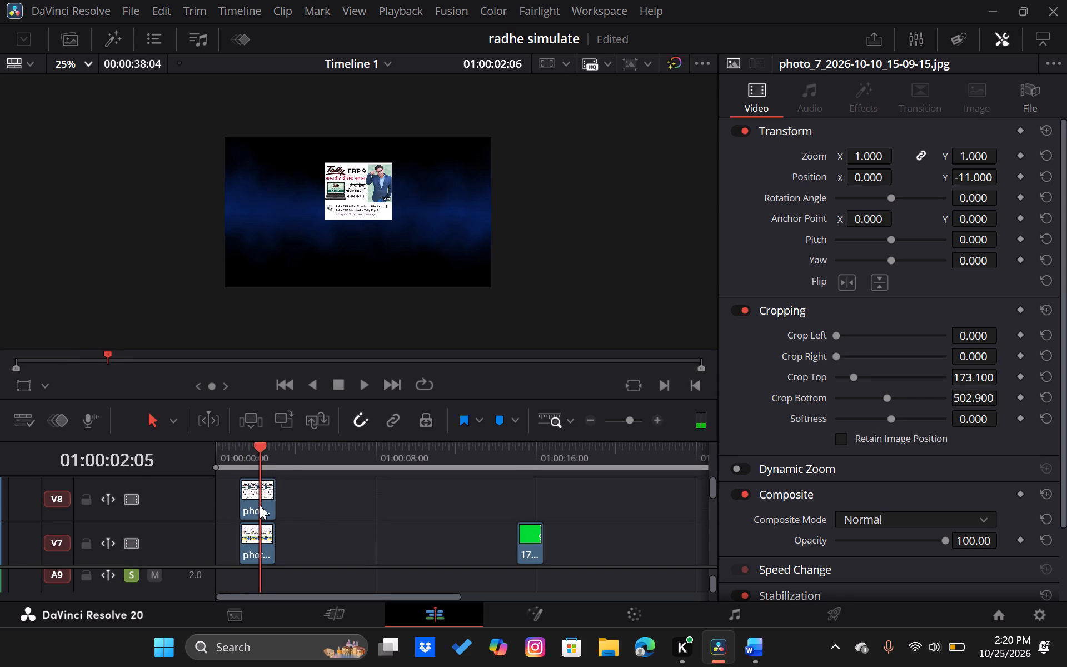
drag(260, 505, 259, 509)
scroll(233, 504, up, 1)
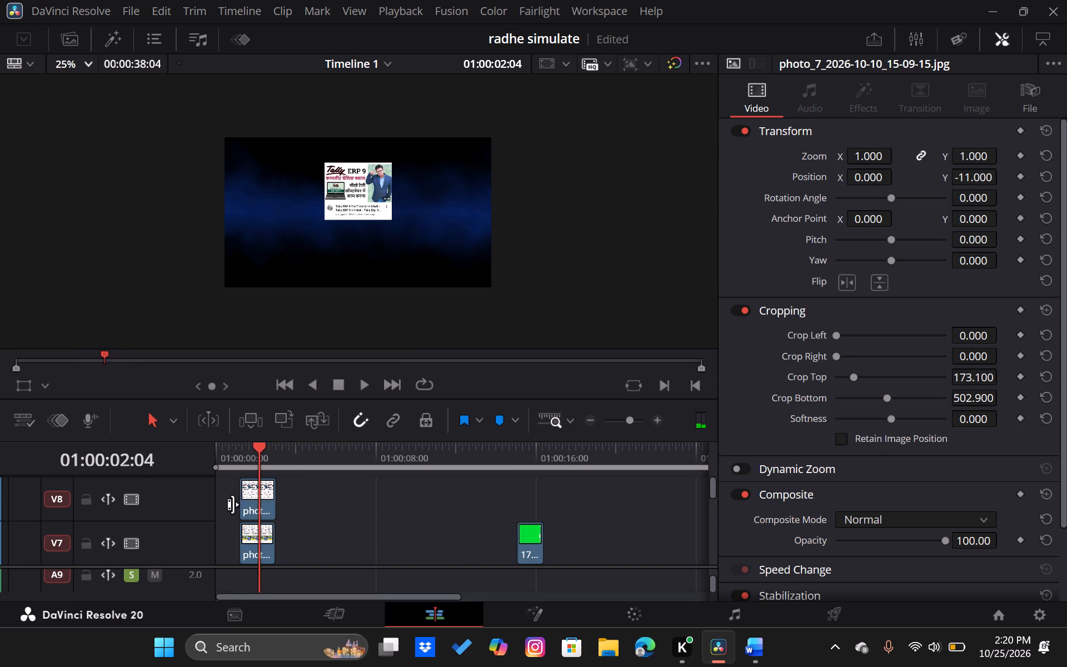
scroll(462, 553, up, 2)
Move the green clip 1791695514213.mp4 from track V7 up to a new track V9 at the same time position.
drag(533, 544, 527, 482)
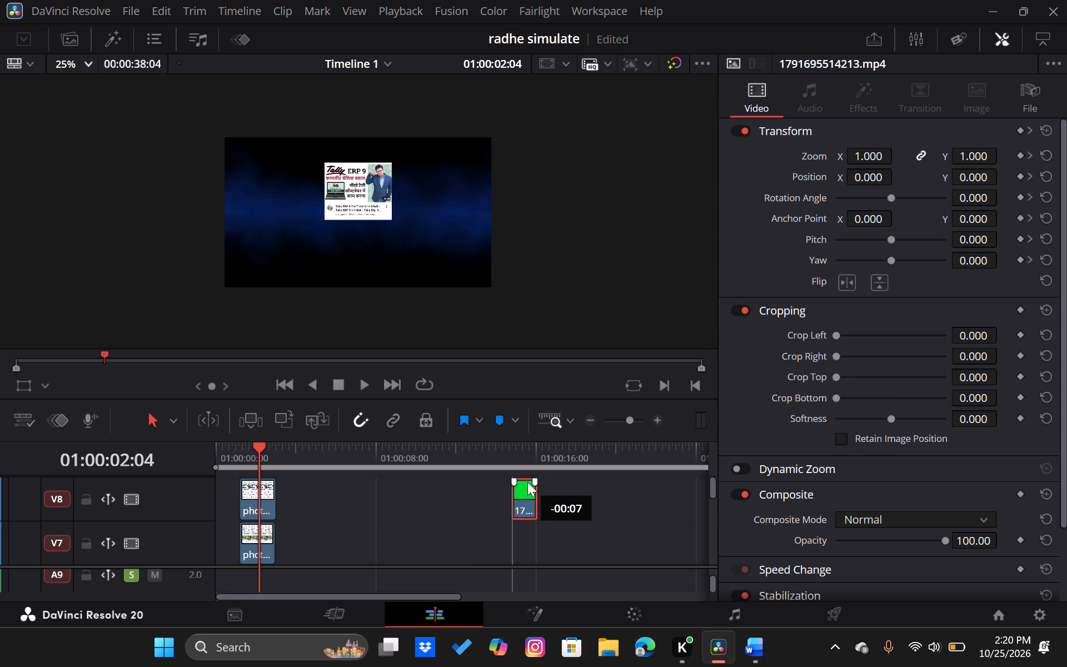
drag(527, 482, 531, 461)
scroll(356, 512, down, 1)
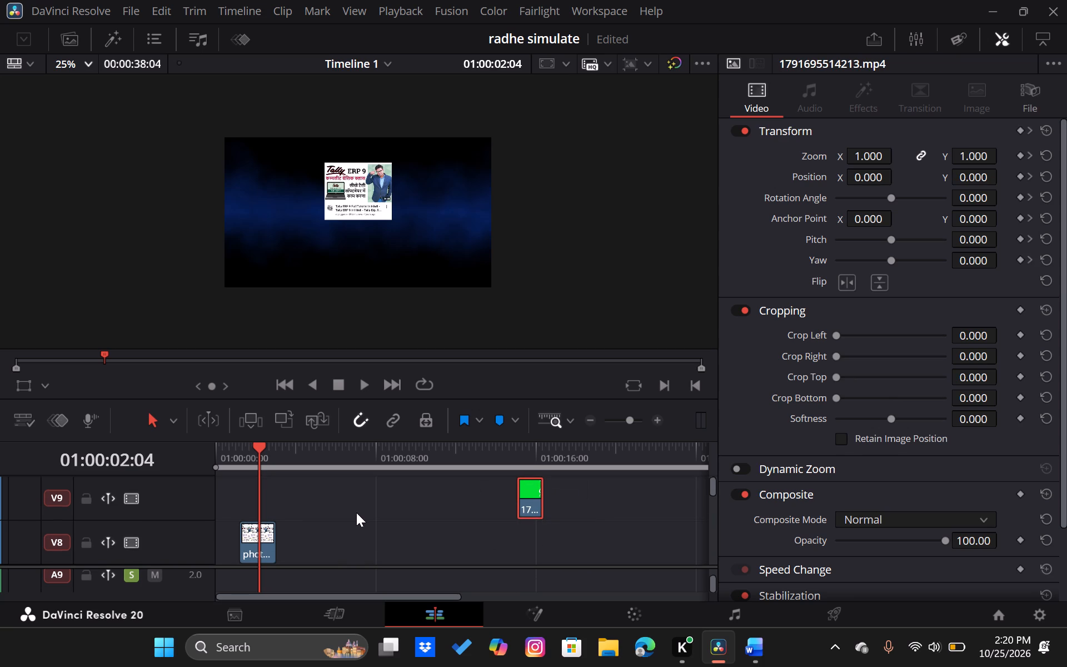
Select the stacked photo clips from track V8 down to V2, reset their position and set Position Y to -146.
drag(261, 497, 263, 530)
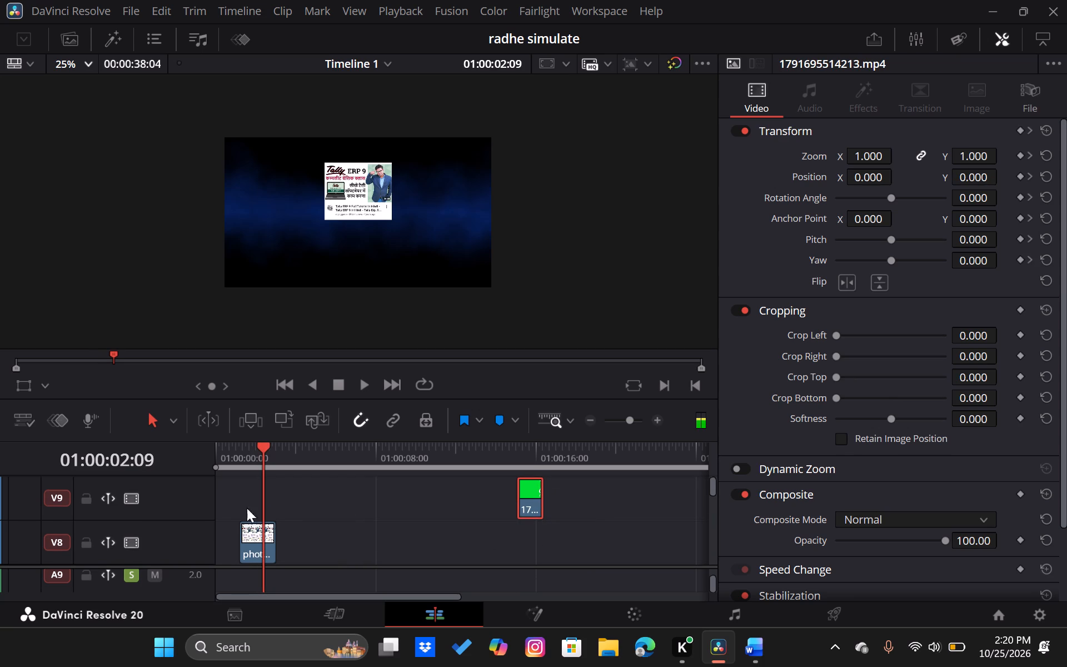
drag(246, 499, 254, 515)
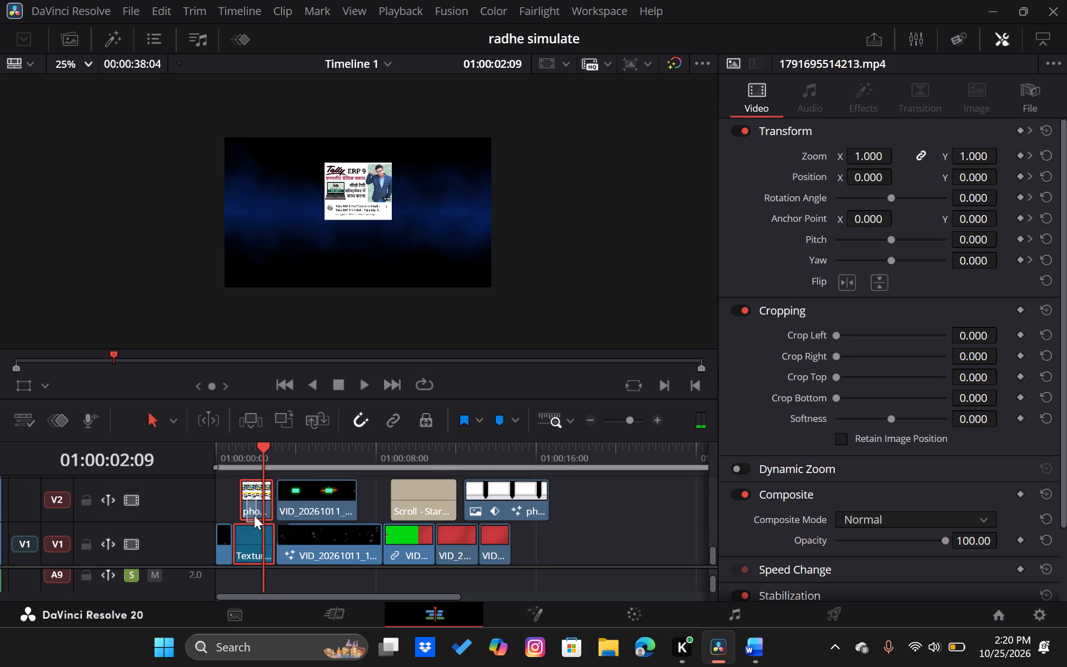
drag(254, 515, 260, 501)
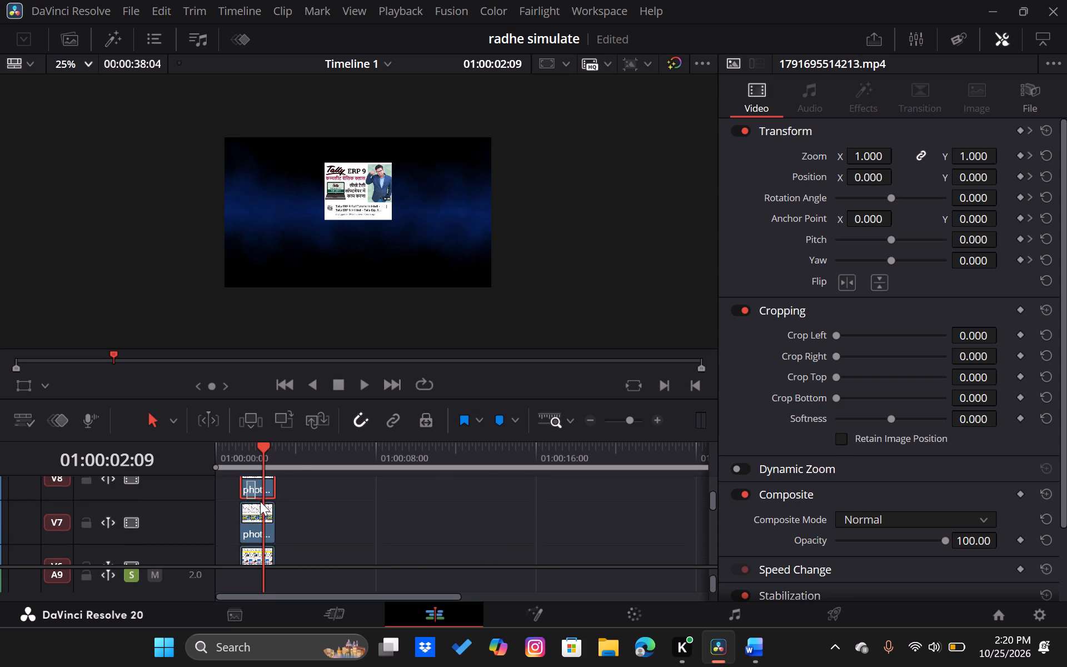
drag(260, 501, 260, 499)
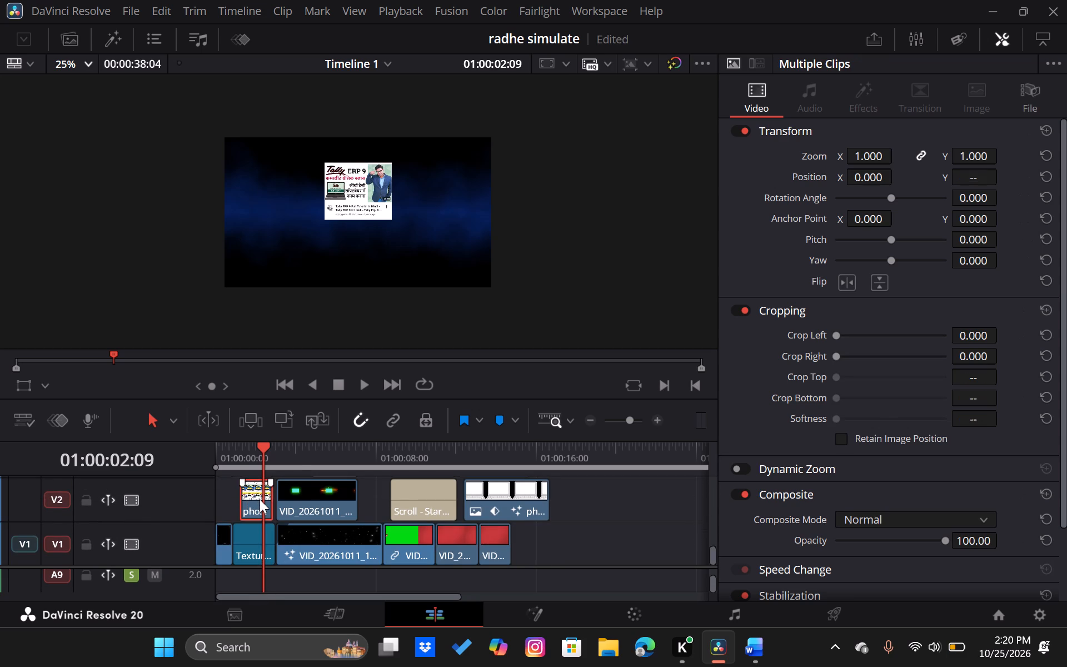
scroll(325, 503, up, 3)
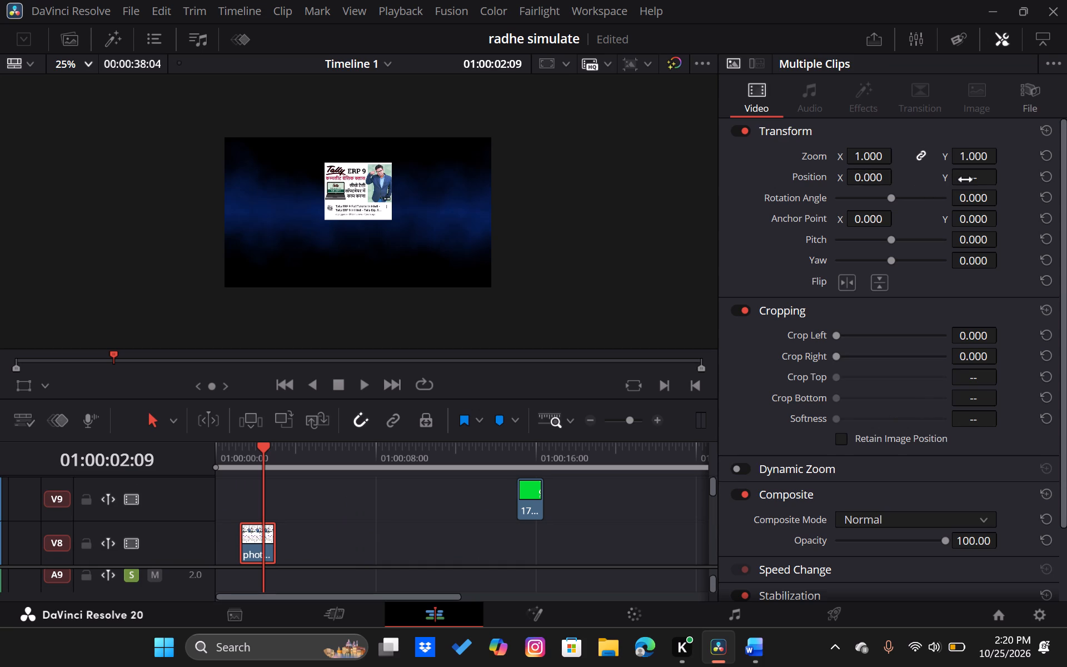
drag(980, 178, 896, 185)
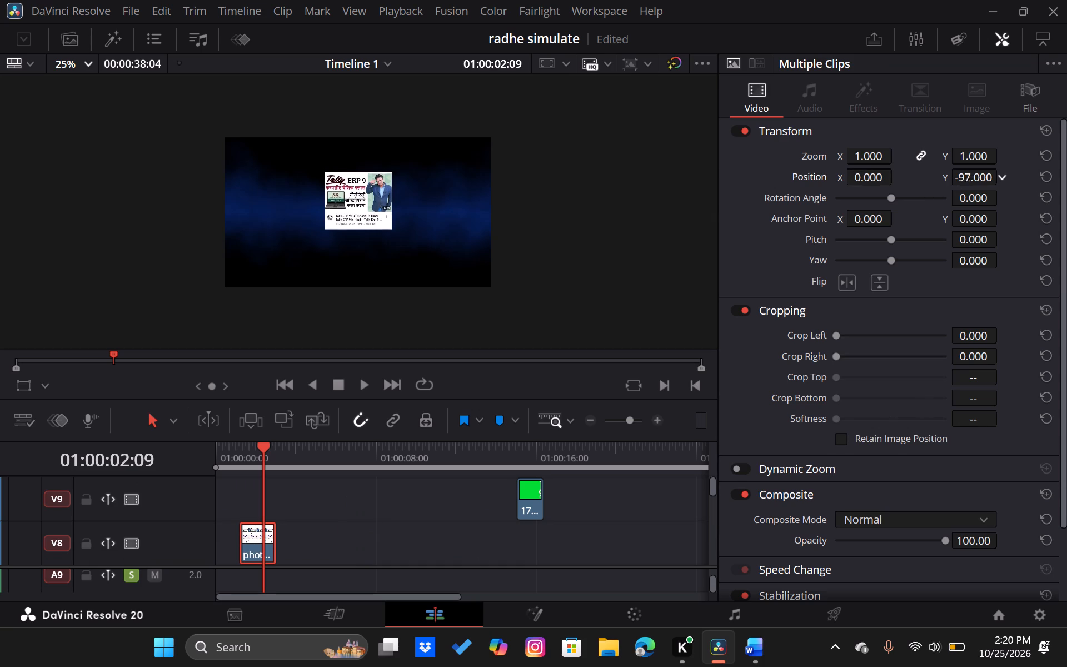
drag(896, 185, 875, 188)
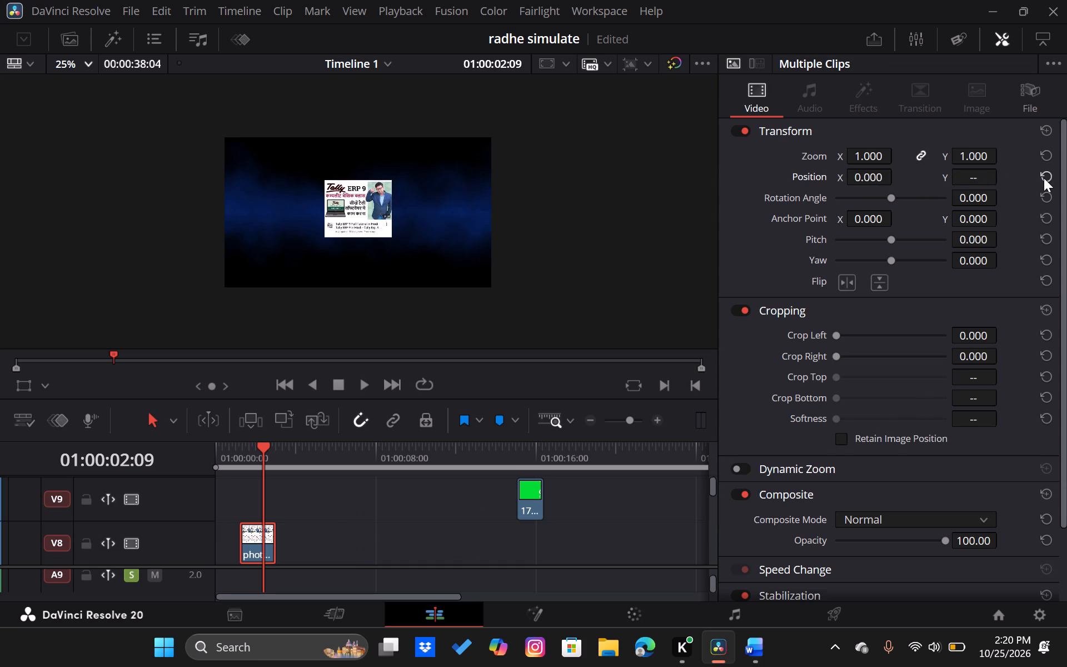
click(1044, 178)
drag(983, 177, 976, 177)
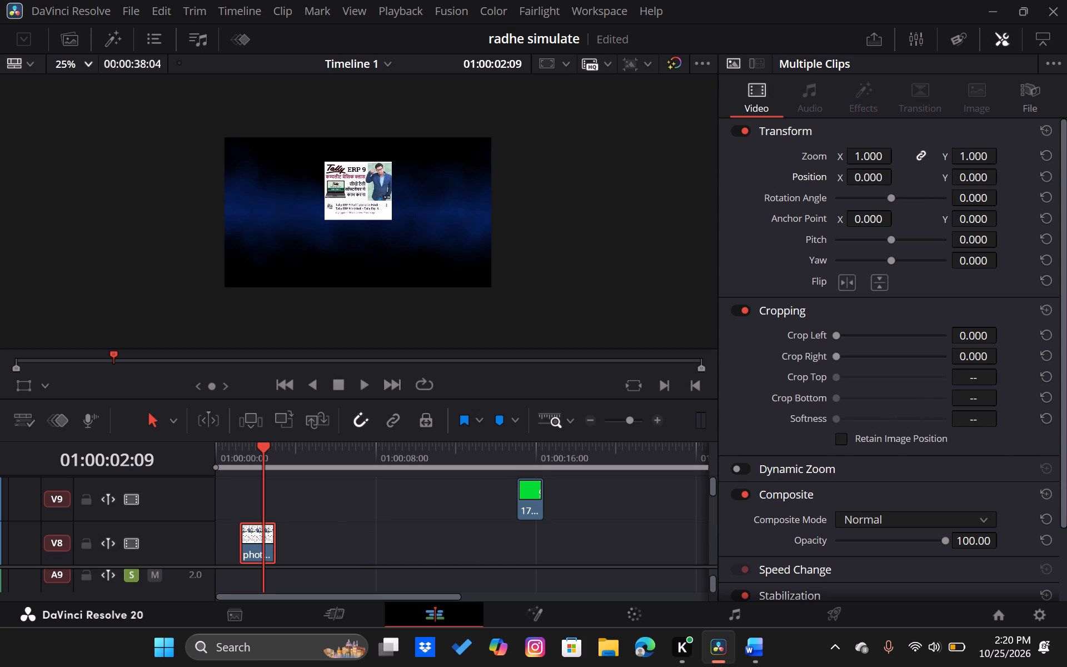
drag(976, 177, 865, 193)
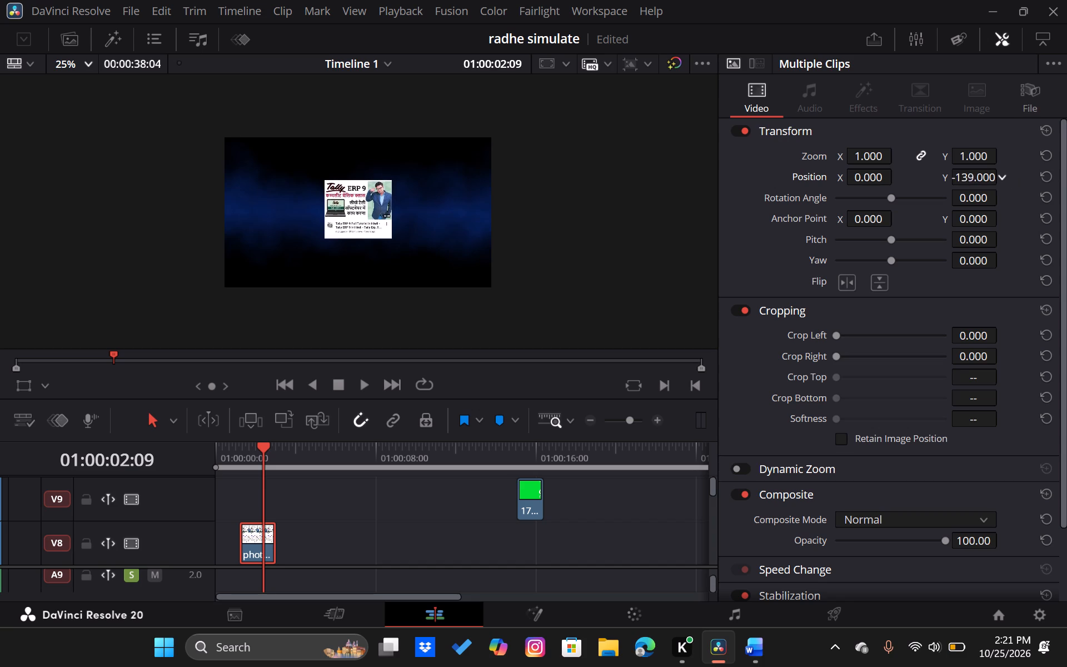
drag(865, 193, 861, 193)
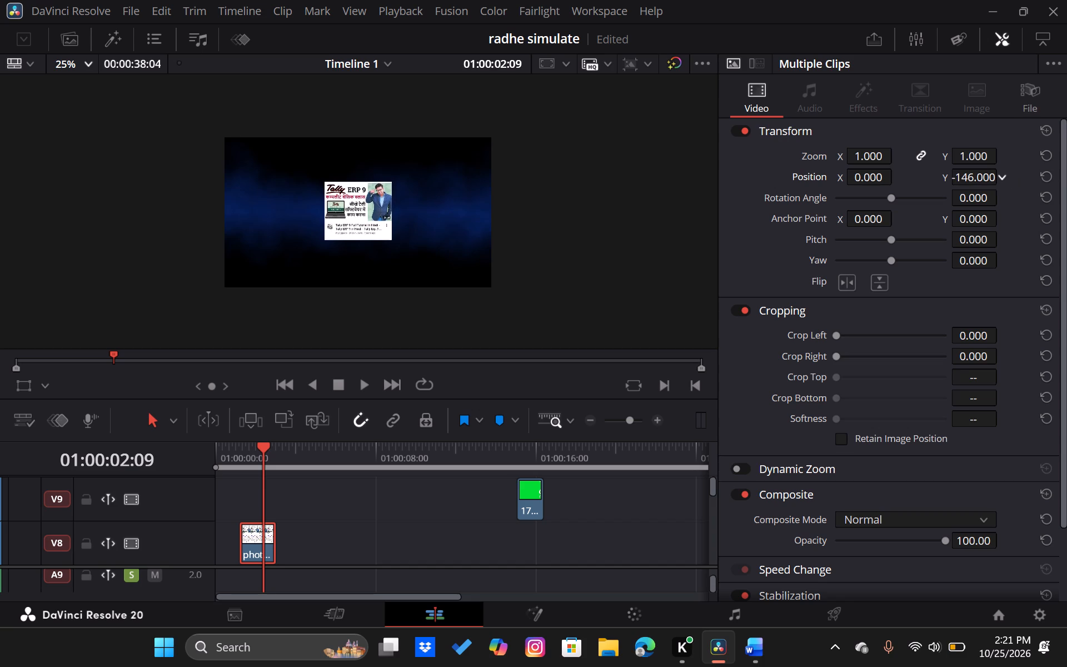
drag(861, 193, 861, 193)
Scale the selected photo clips down to a linked Zoom of 0.870 in X and Y.
drag(978, 160, 984, 160)
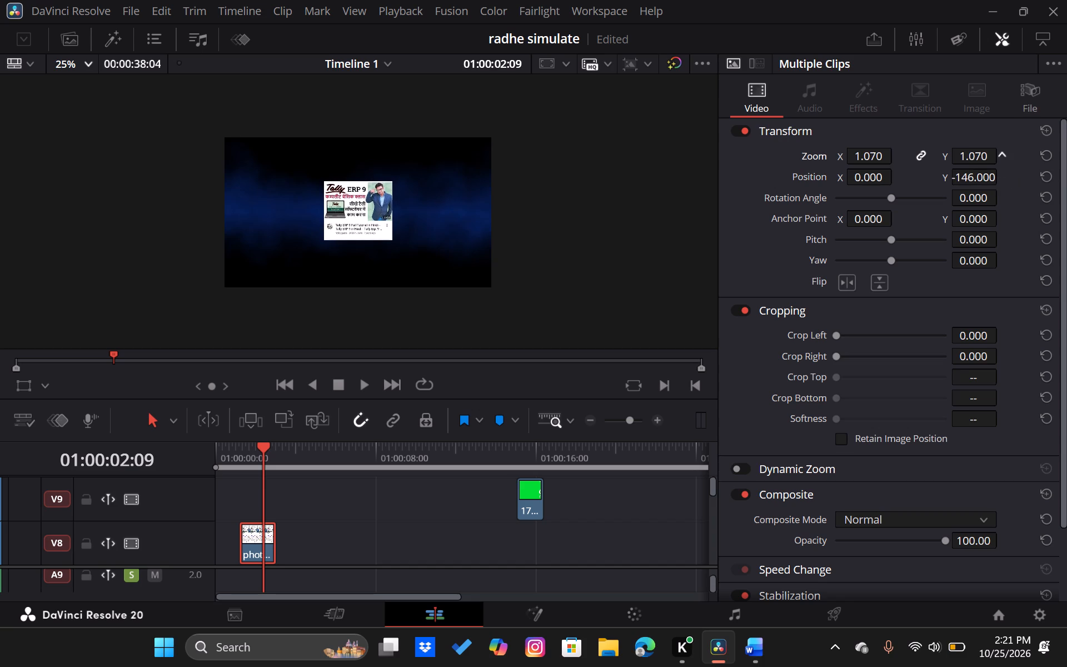
drag(984, 160, 969, 160)
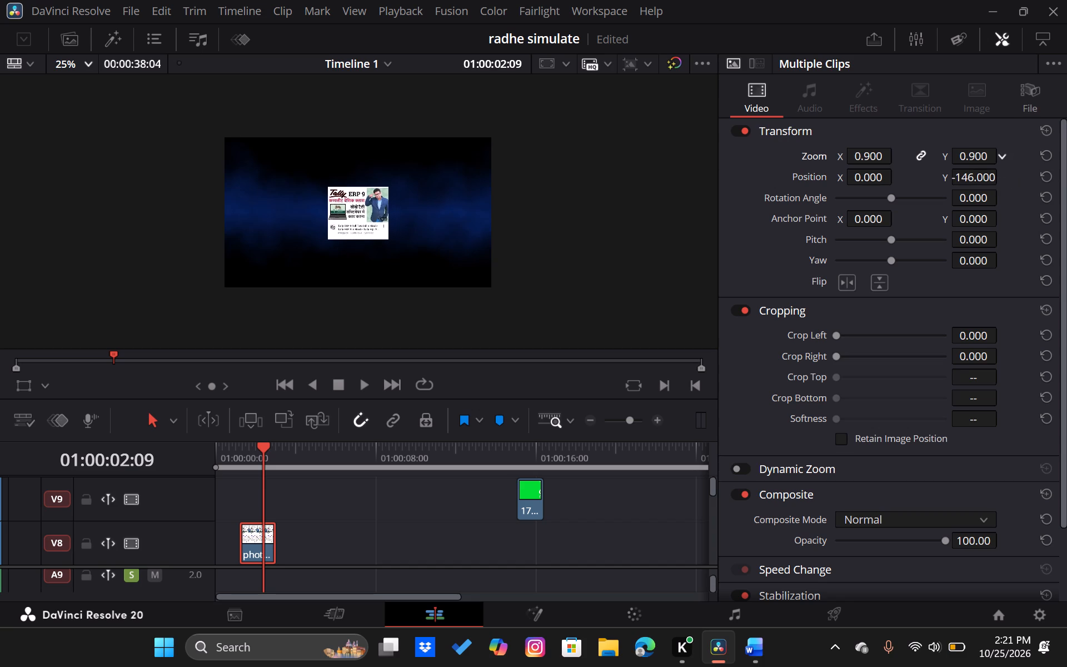
drag(969, 160, 967, 160)
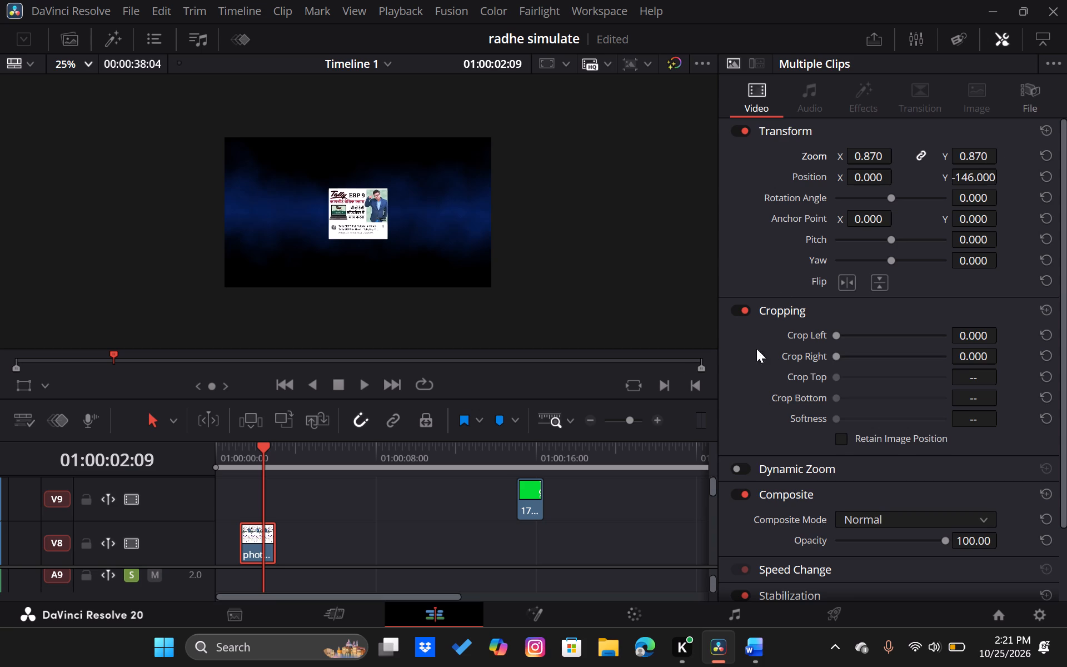
Set the Position Y of the selected photo clips to -120 and deselect them.
drag(966, 182, 944, 182)
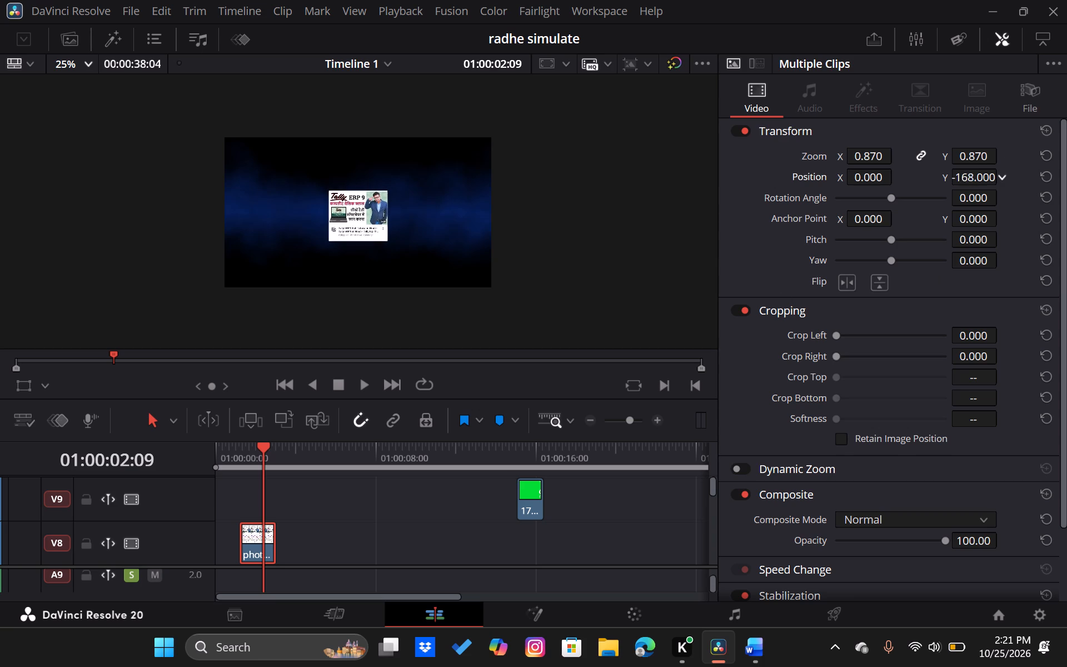
drag(944, 182, 988, 179)
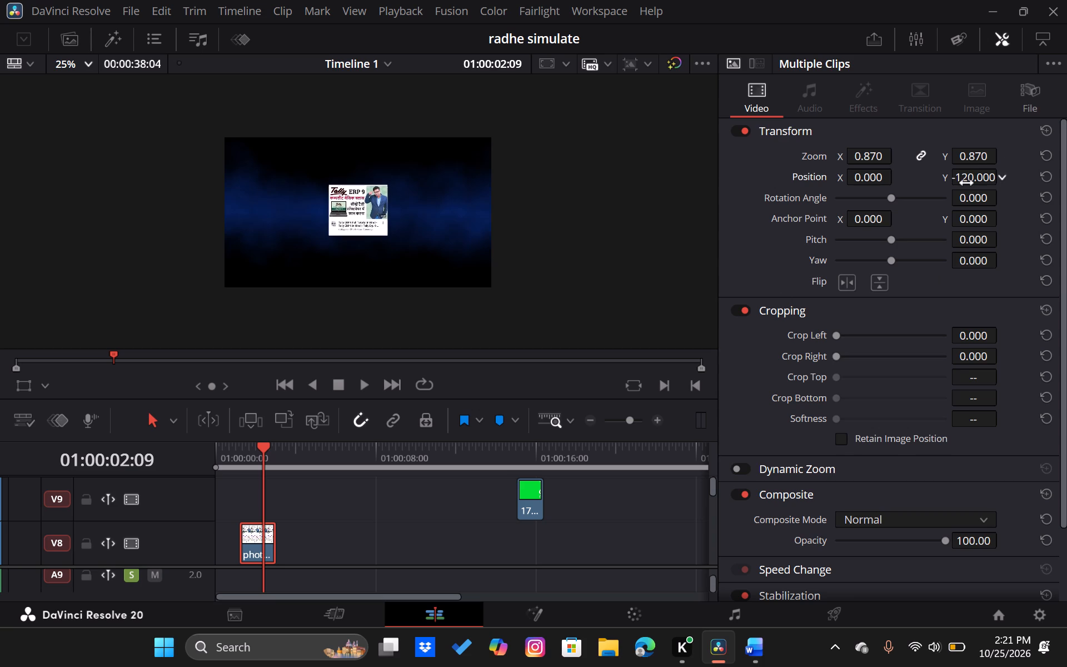
click(383, 529)
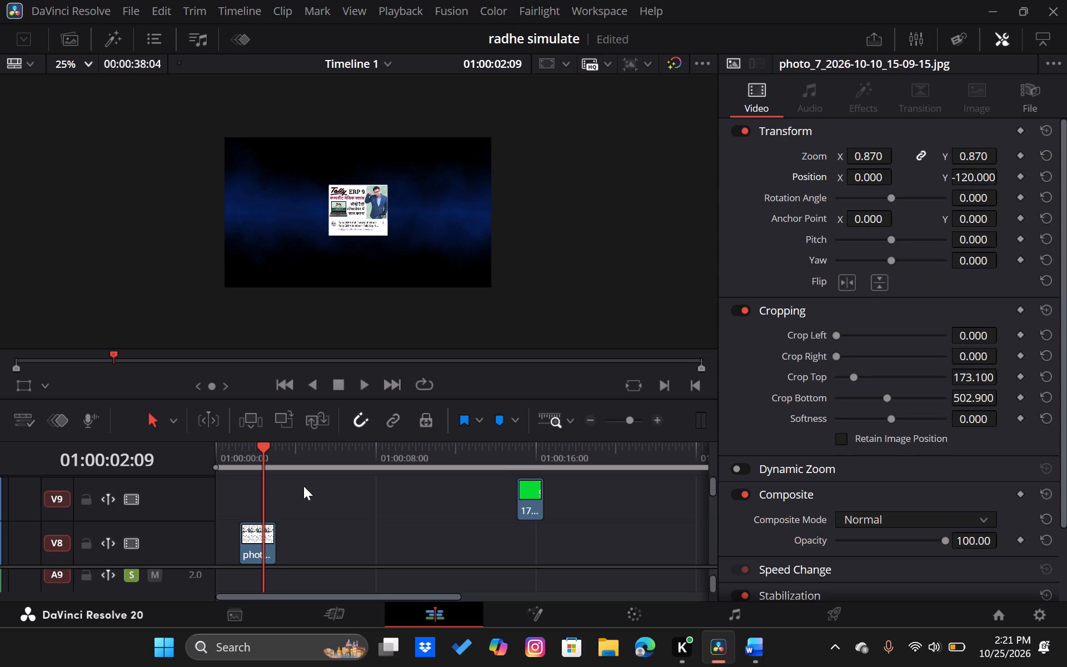
Add Transform keyframes to the V8 photo clip at 01:00:01:09, near the clip's start.
click(246, 549)
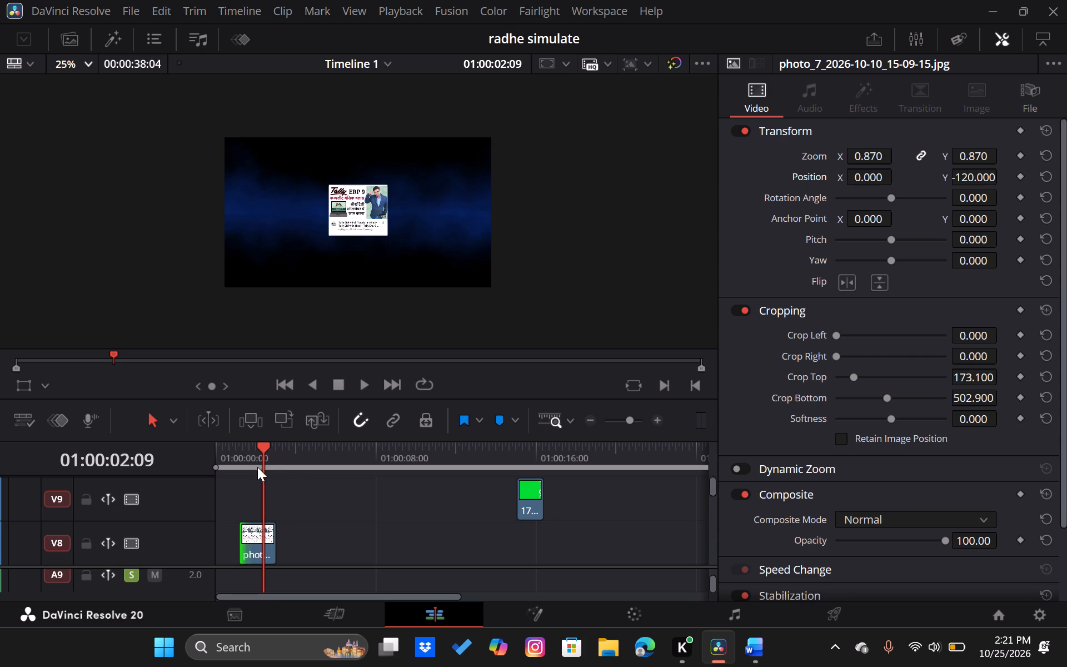
drag(261, 446, 250, 449)
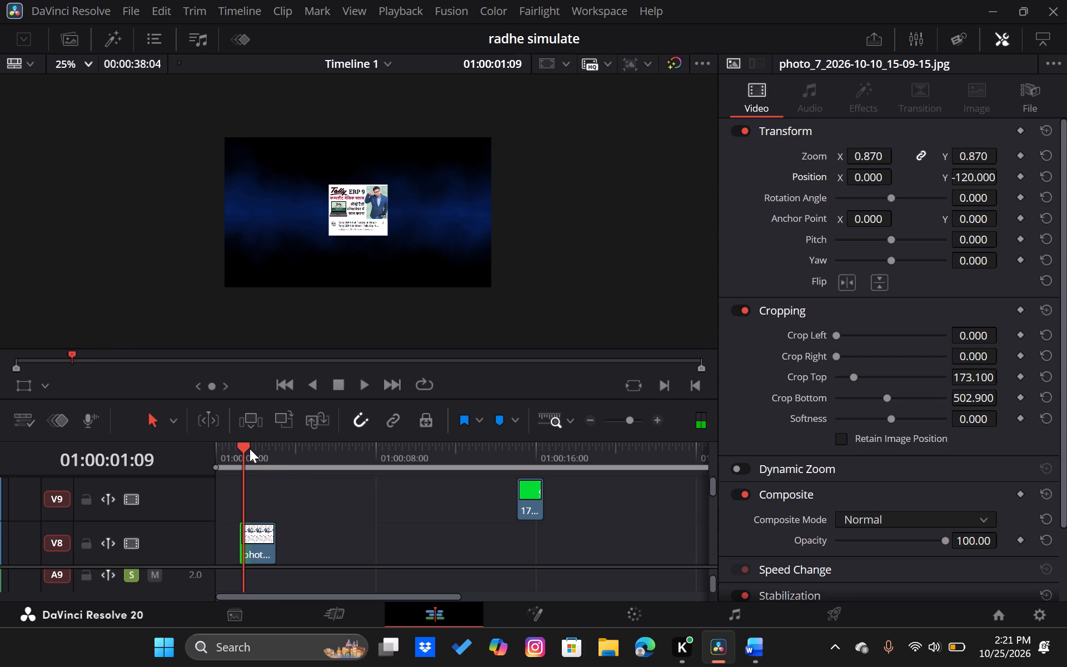
click(351, 520)
click(351, 520)
click(255, 544)
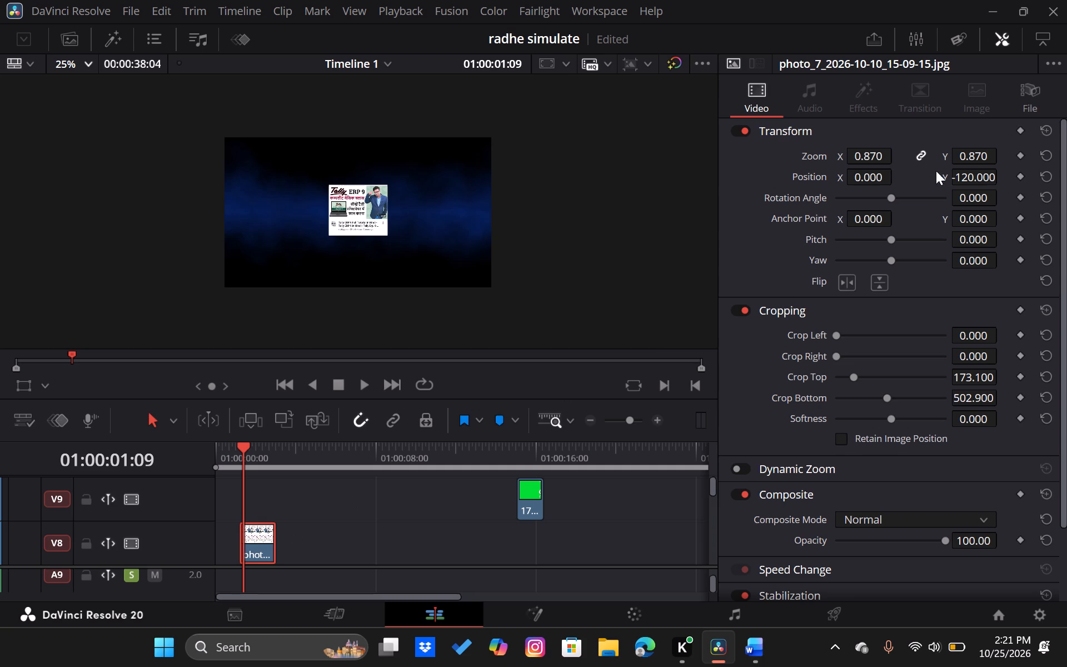
click(1019, 132)
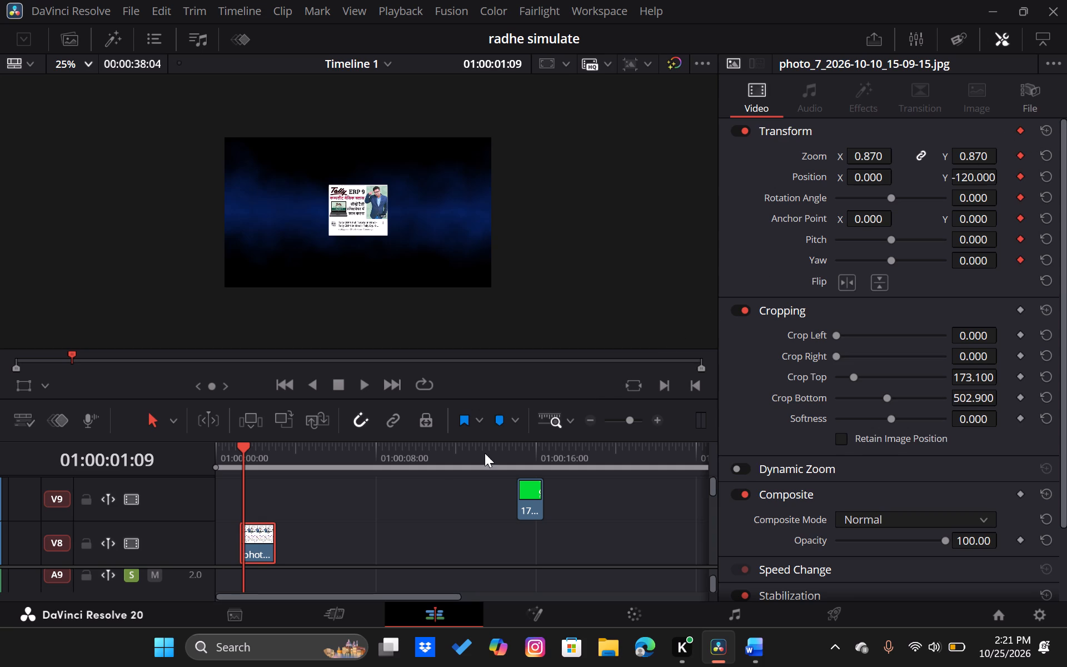
click(391, 530)
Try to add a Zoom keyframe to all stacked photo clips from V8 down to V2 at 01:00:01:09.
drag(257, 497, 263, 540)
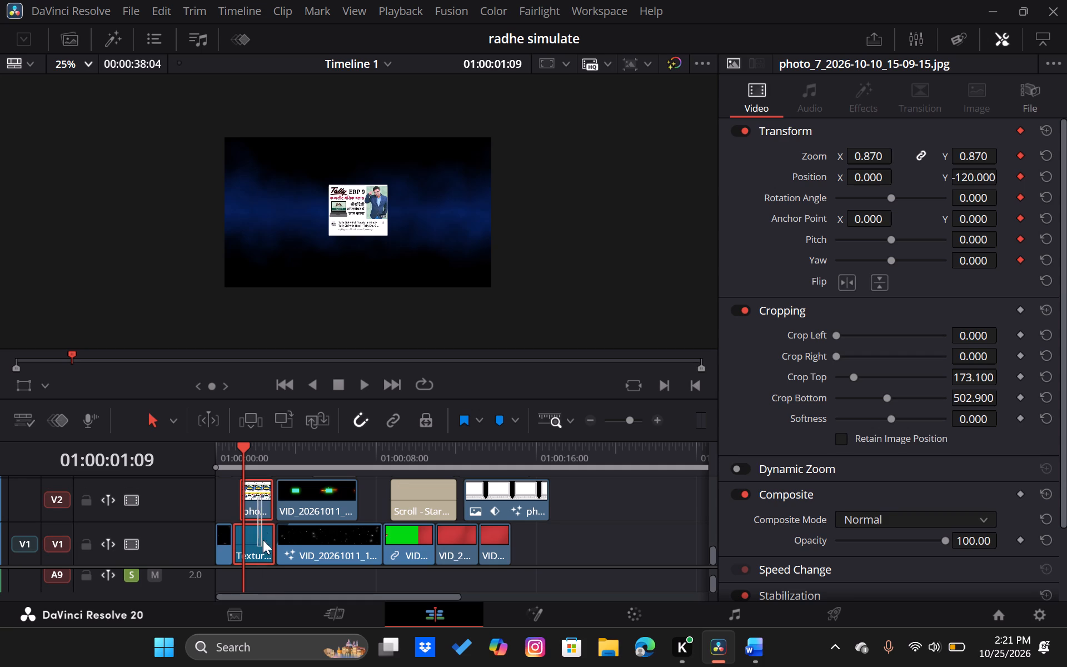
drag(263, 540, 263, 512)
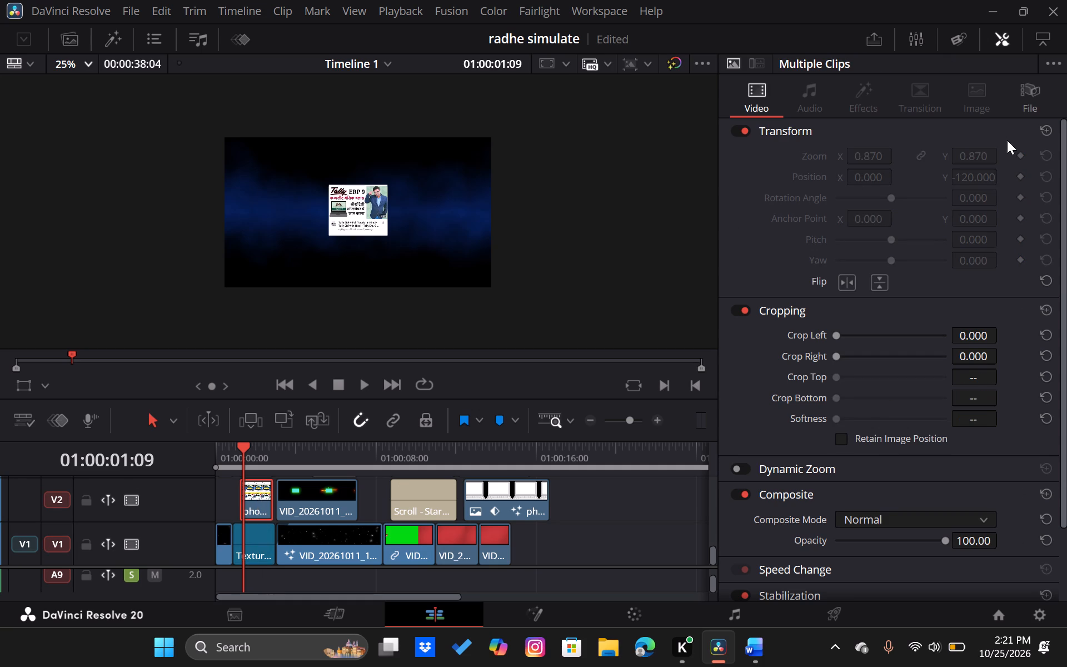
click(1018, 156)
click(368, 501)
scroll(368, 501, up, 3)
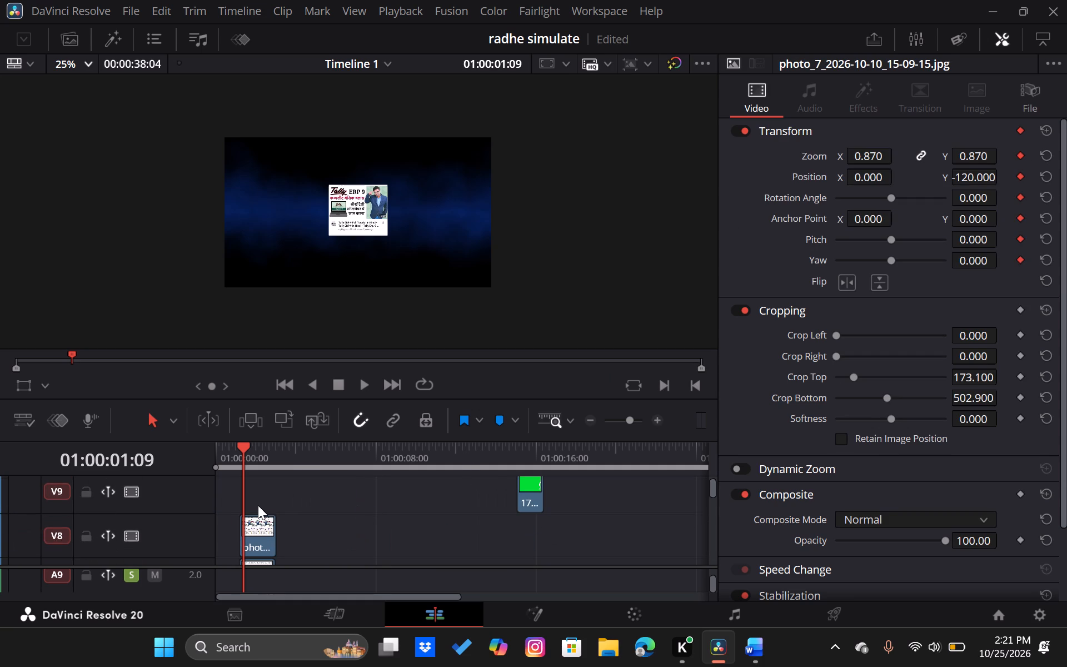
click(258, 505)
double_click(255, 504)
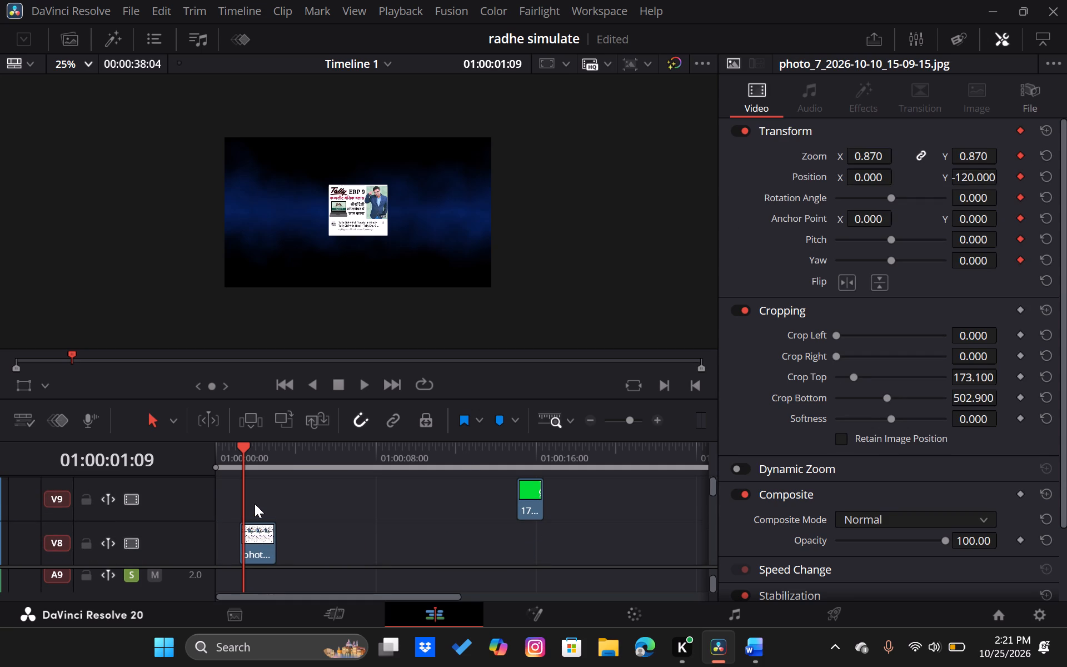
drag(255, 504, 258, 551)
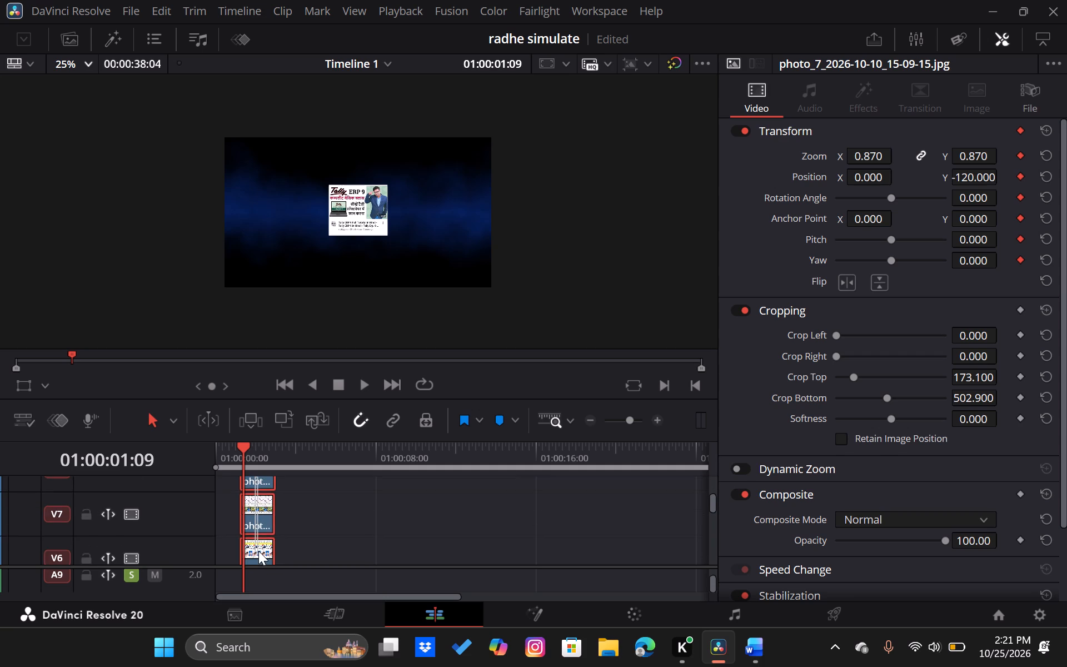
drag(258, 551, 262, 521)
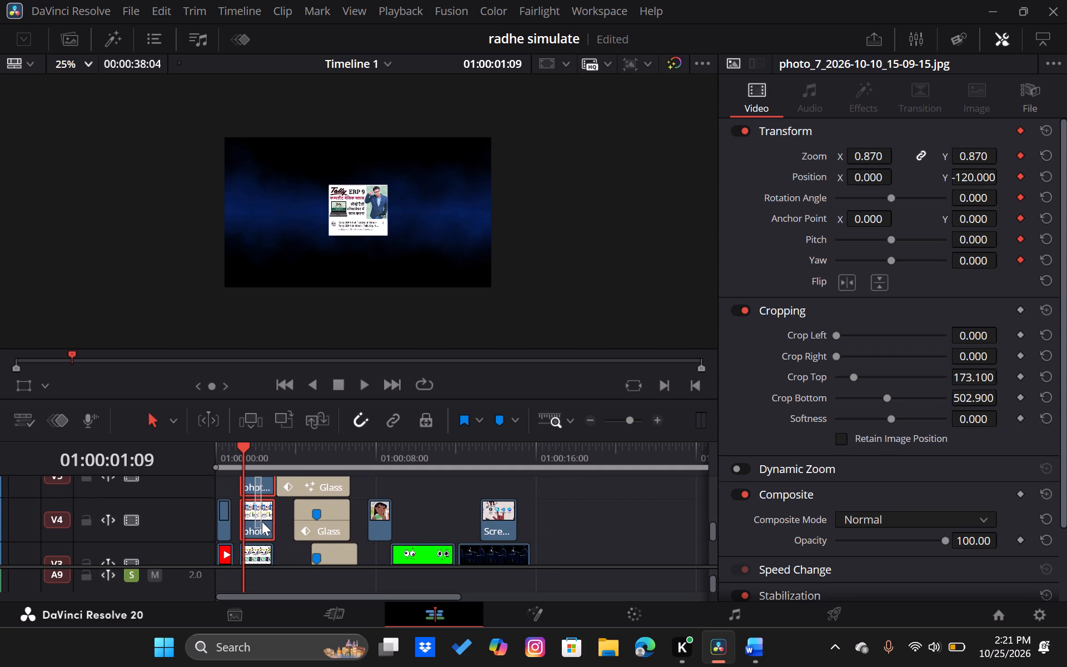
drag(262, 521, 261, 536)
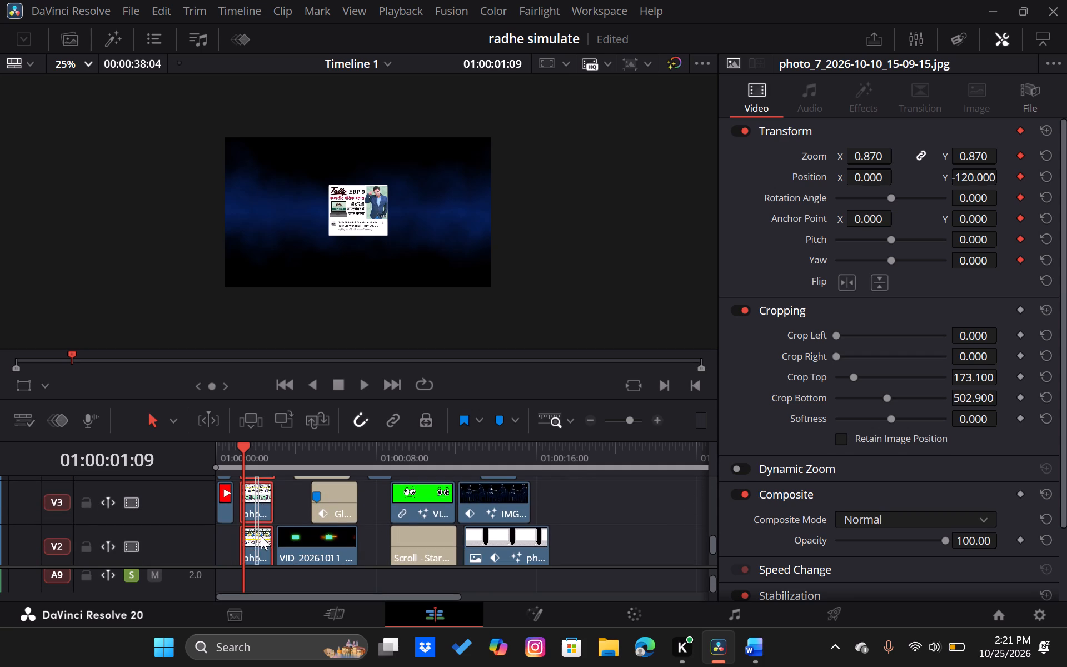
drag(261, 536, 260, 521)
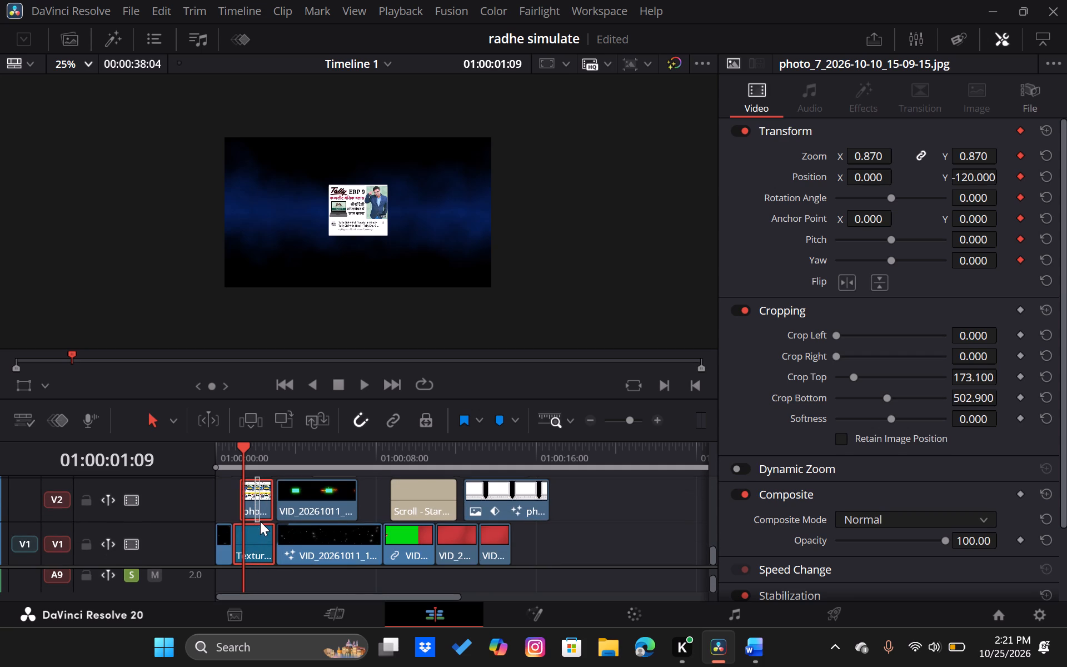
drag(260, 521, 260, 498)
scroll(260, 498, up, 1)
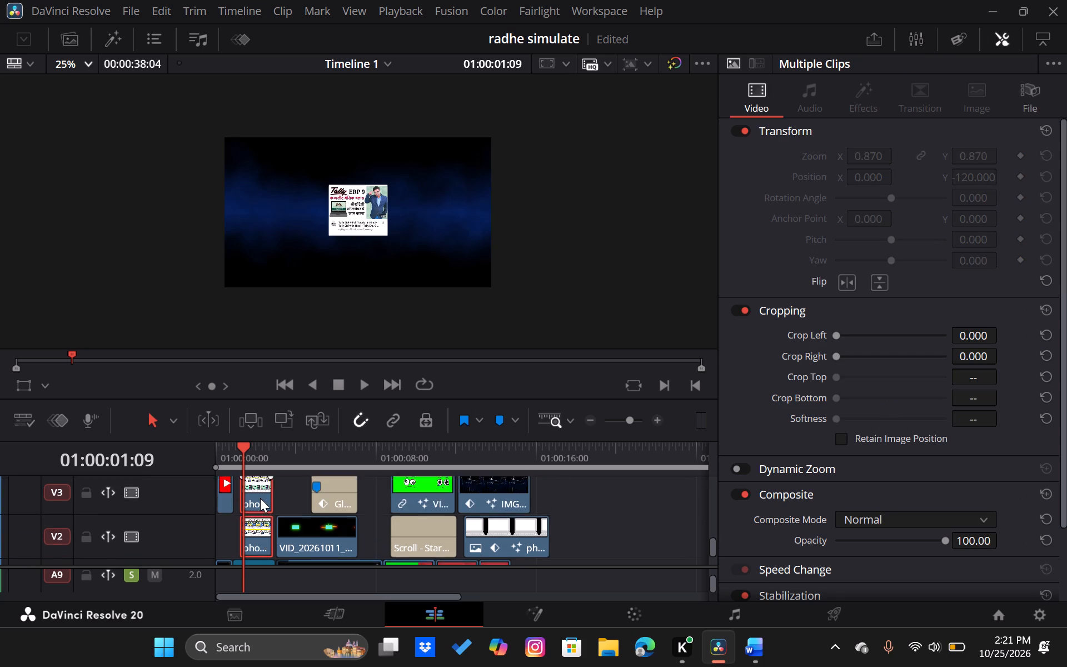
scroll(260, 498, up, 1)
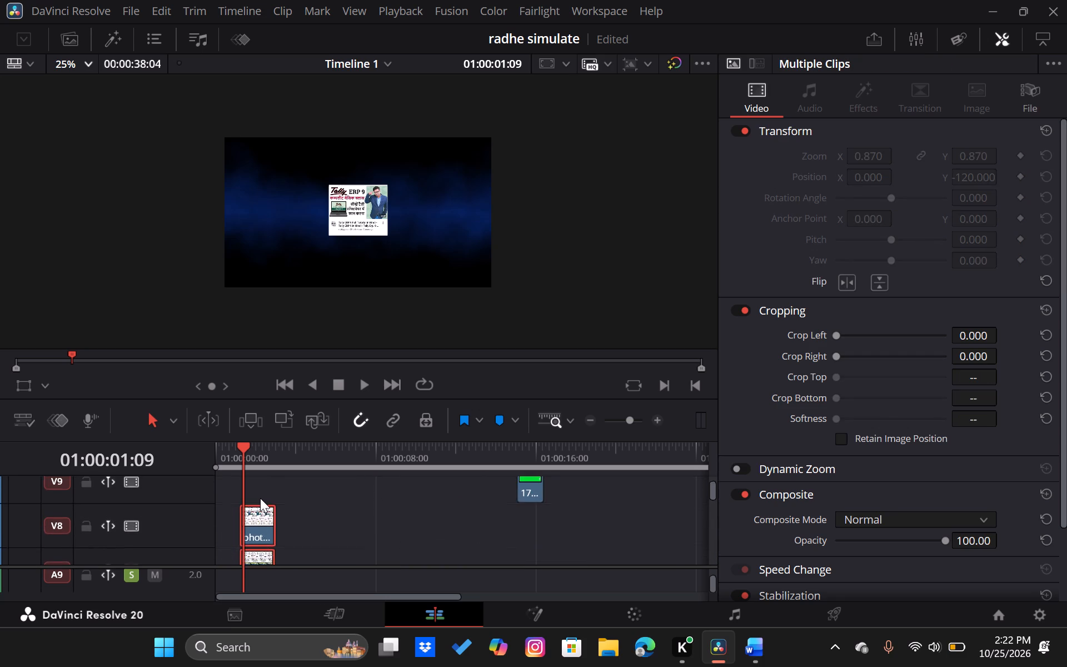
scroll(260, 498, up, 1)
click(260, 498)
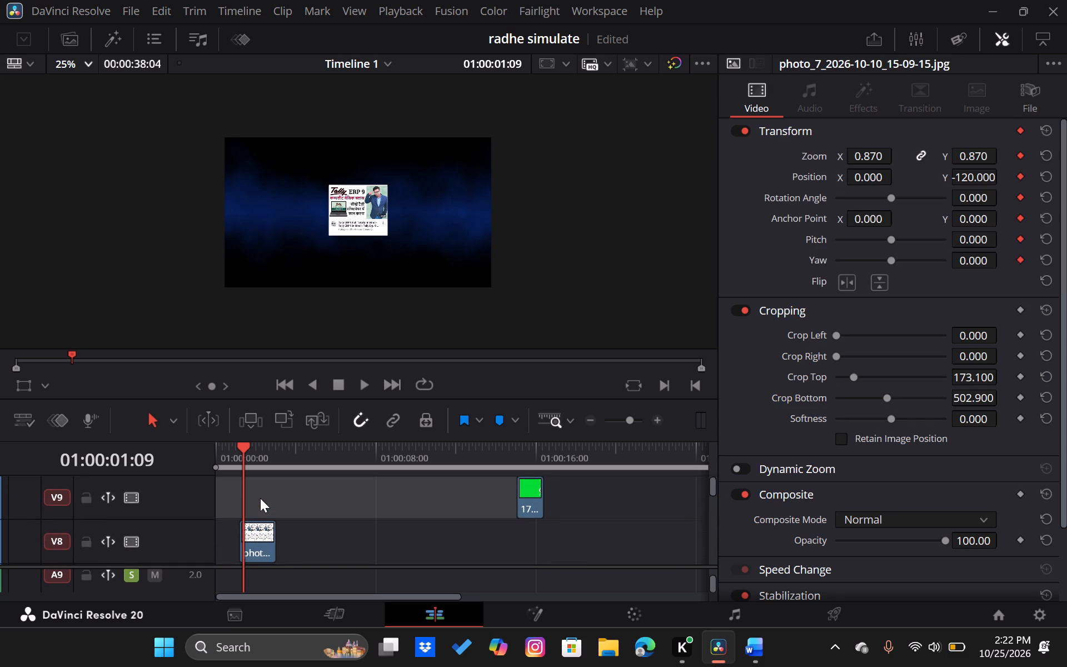
Reset all Transform settings and keyframes of the V8 photo clip at 01:00:01:09.
click(1047, 129)
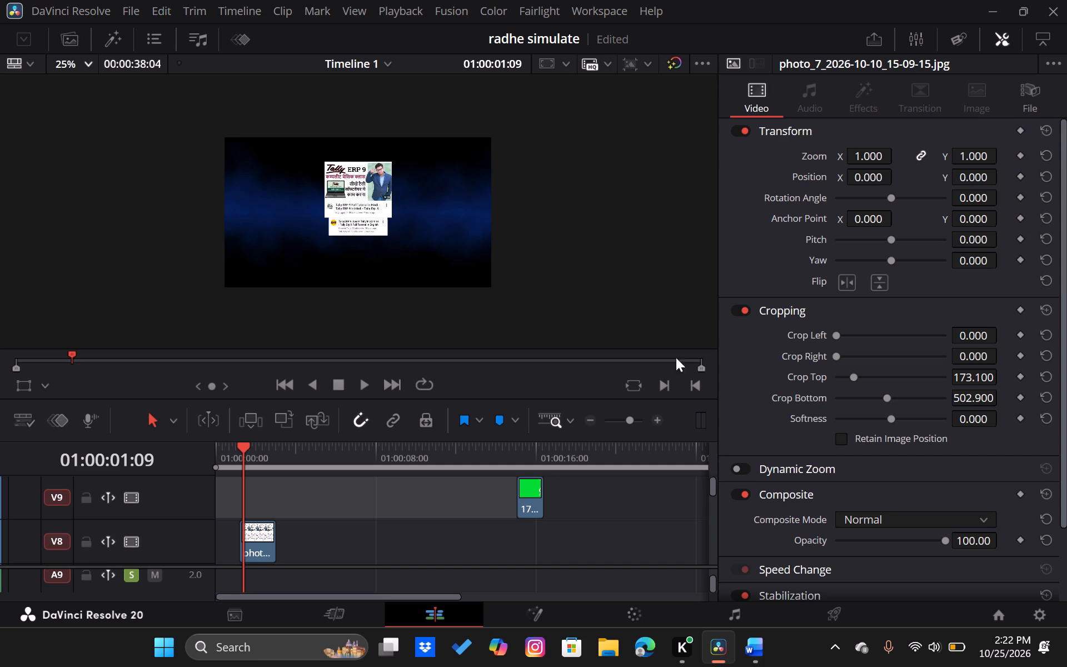
click(363, 547)
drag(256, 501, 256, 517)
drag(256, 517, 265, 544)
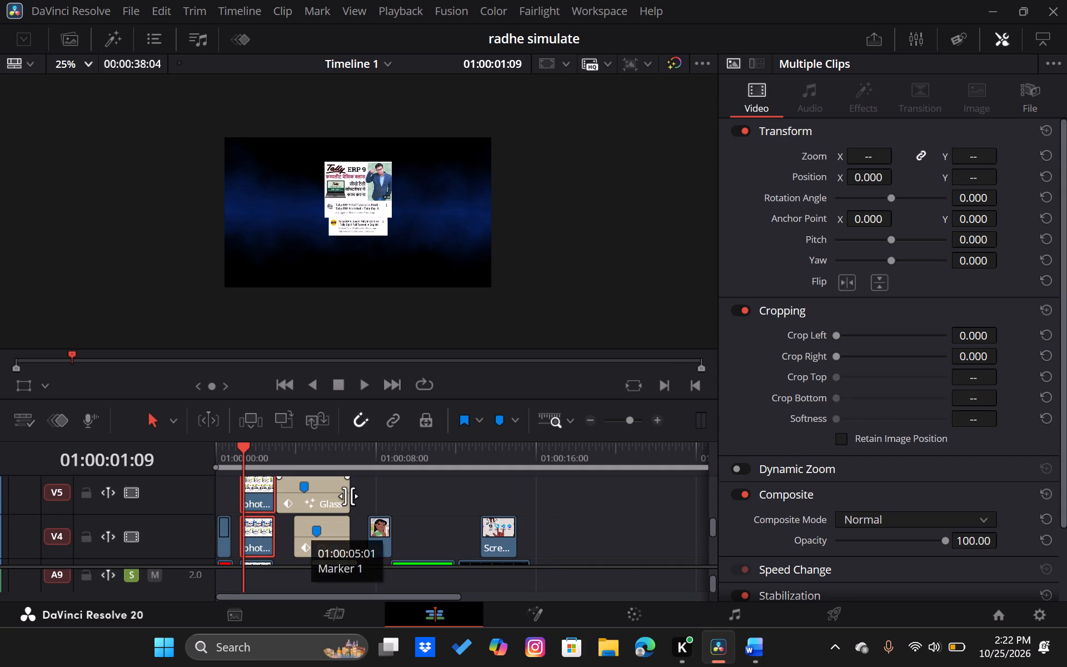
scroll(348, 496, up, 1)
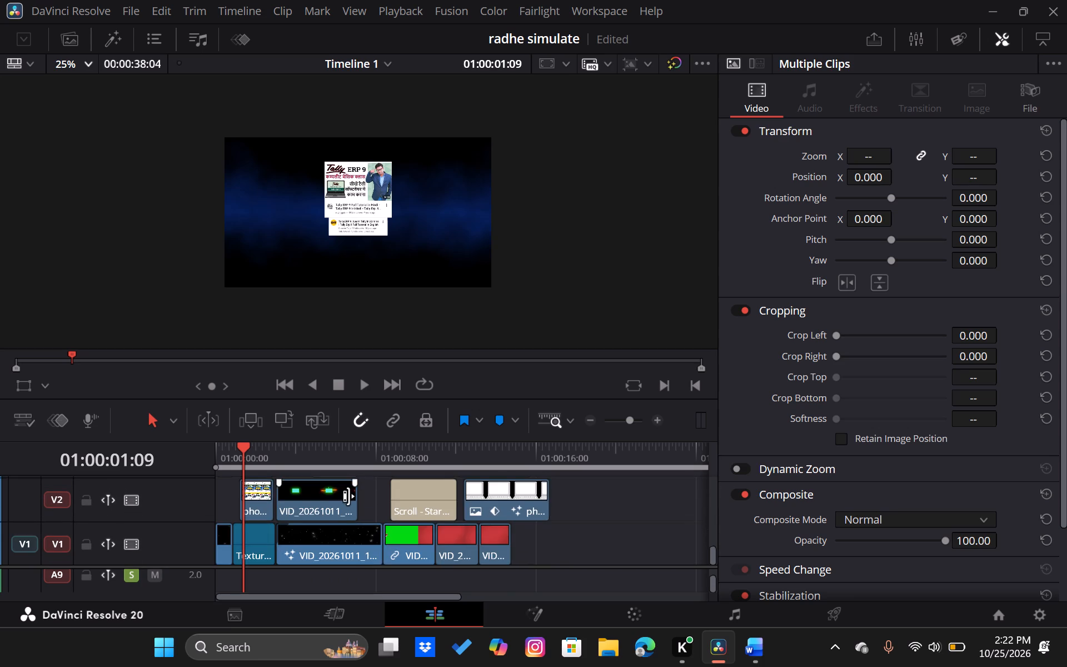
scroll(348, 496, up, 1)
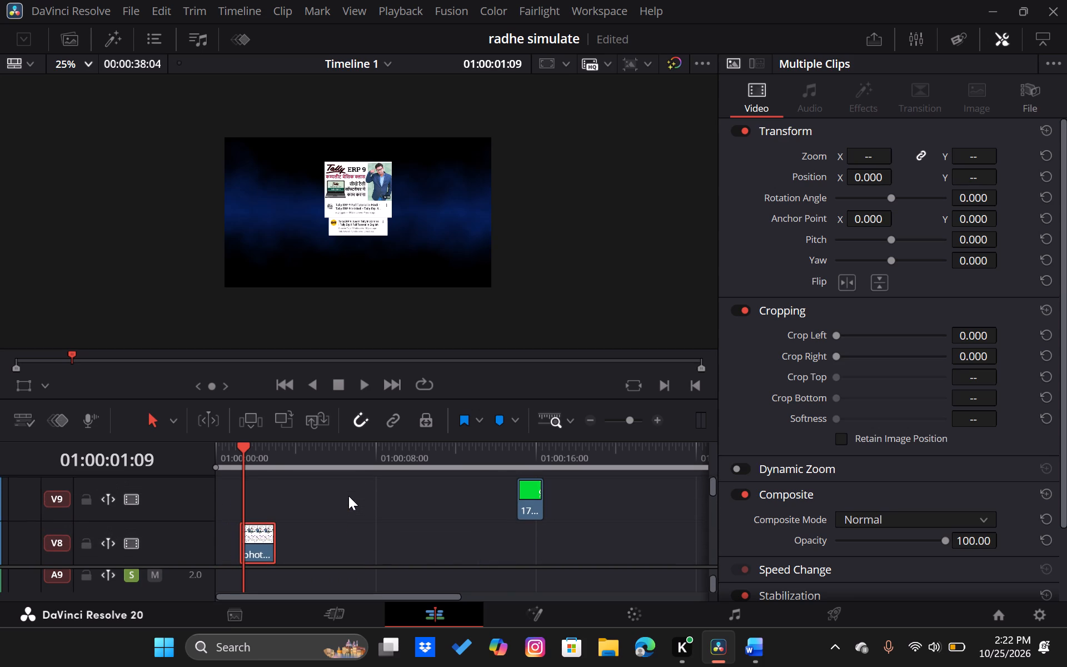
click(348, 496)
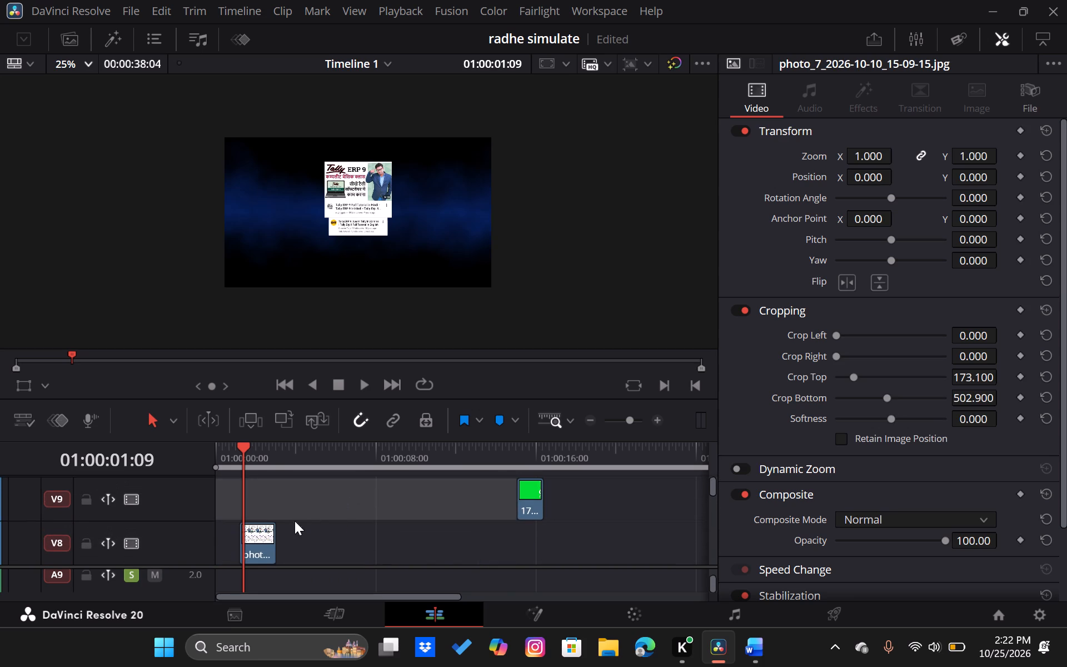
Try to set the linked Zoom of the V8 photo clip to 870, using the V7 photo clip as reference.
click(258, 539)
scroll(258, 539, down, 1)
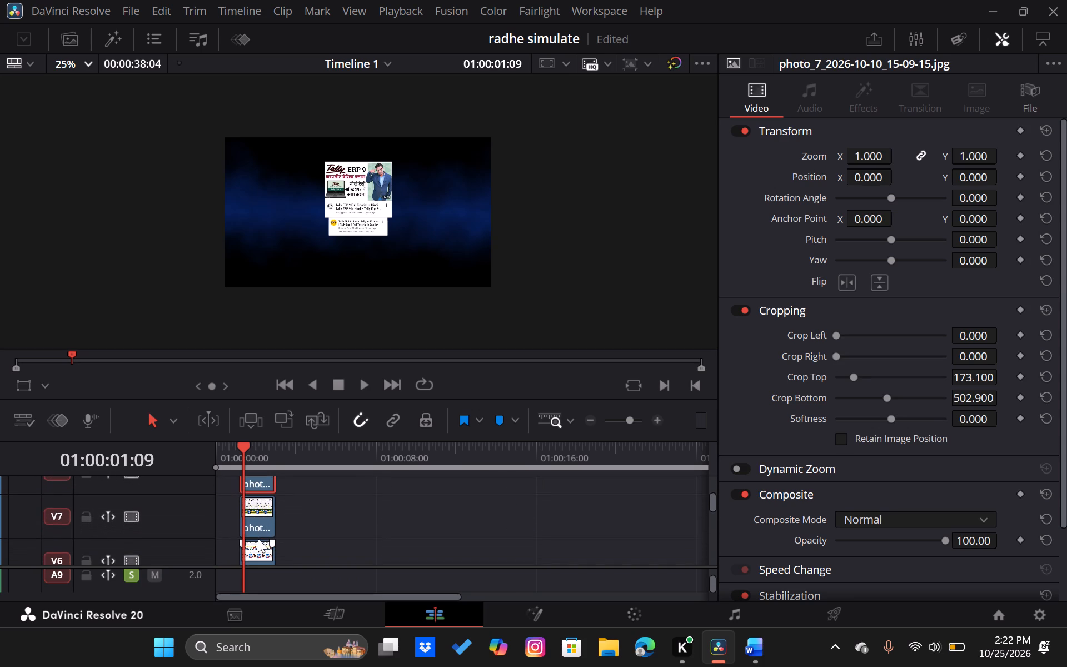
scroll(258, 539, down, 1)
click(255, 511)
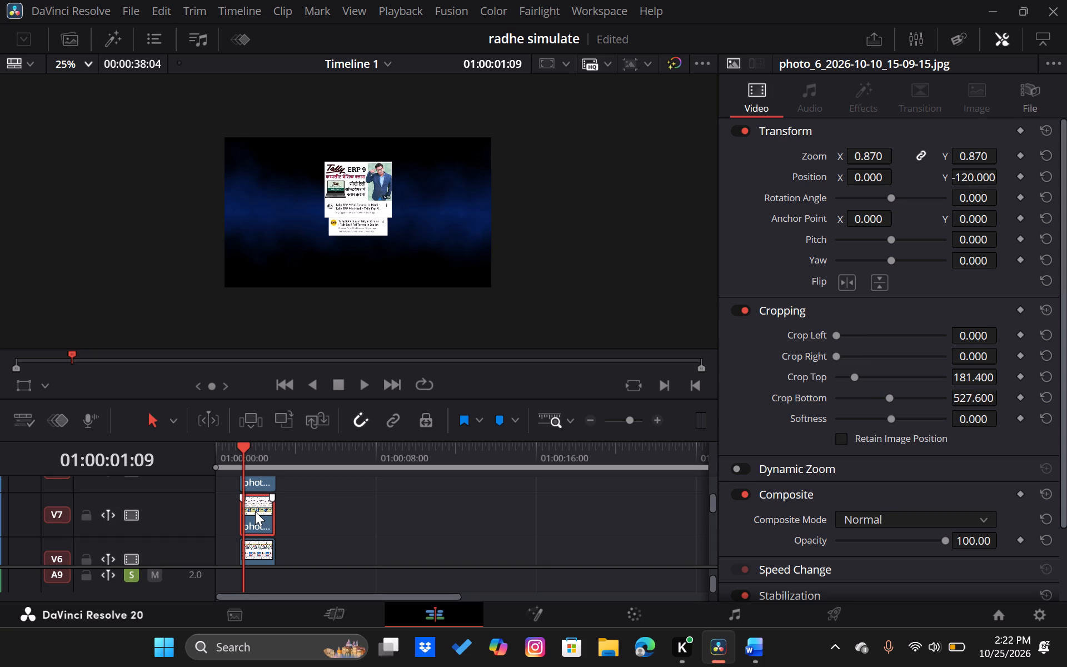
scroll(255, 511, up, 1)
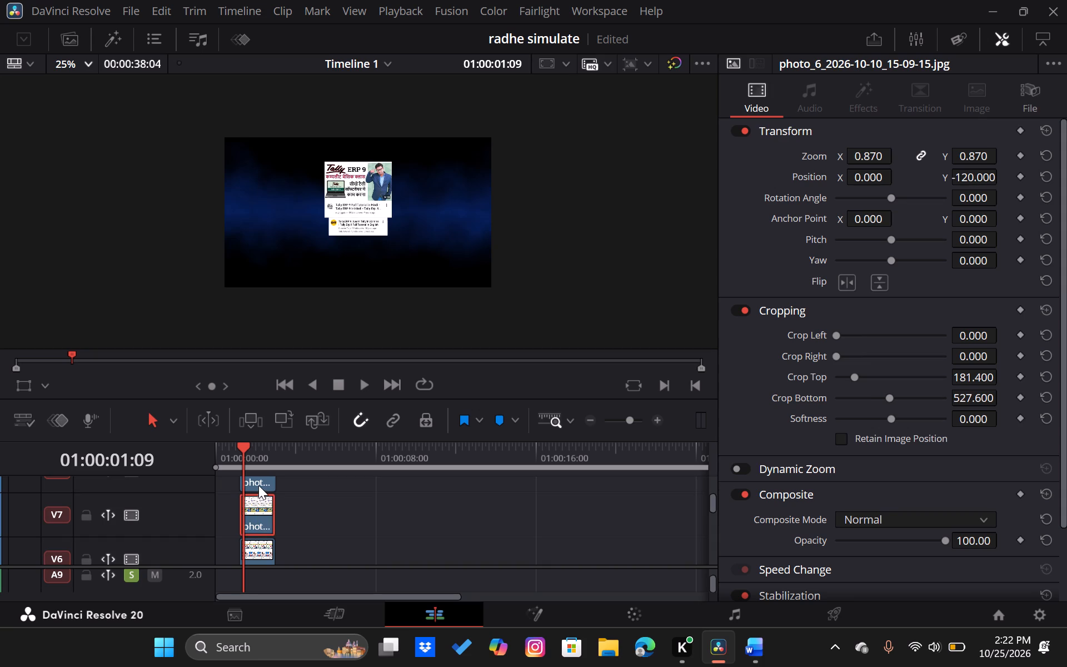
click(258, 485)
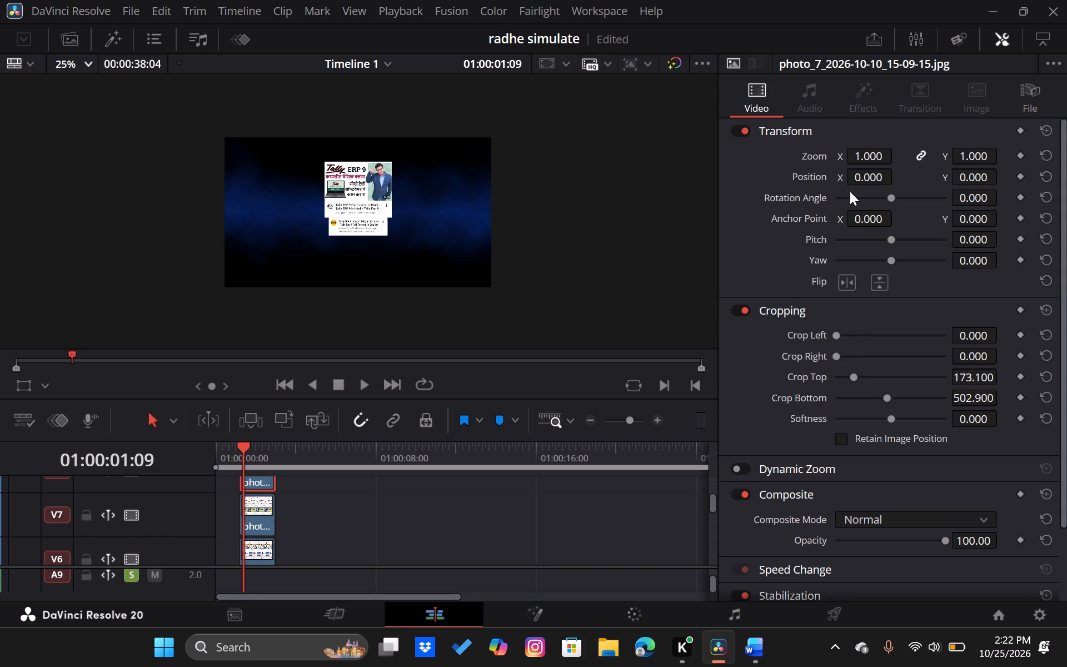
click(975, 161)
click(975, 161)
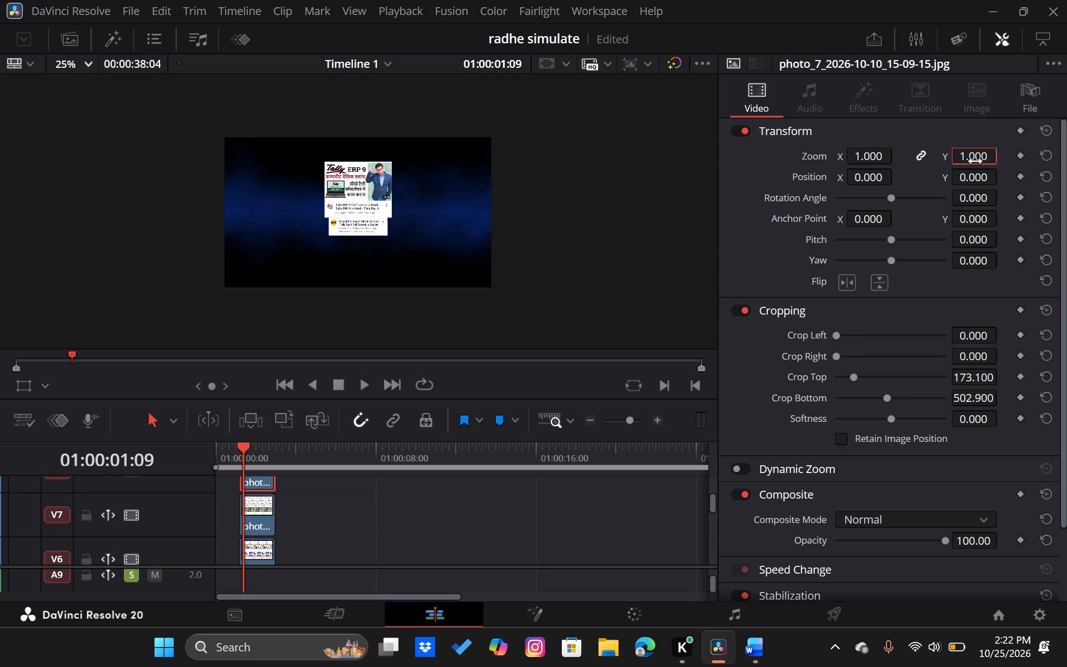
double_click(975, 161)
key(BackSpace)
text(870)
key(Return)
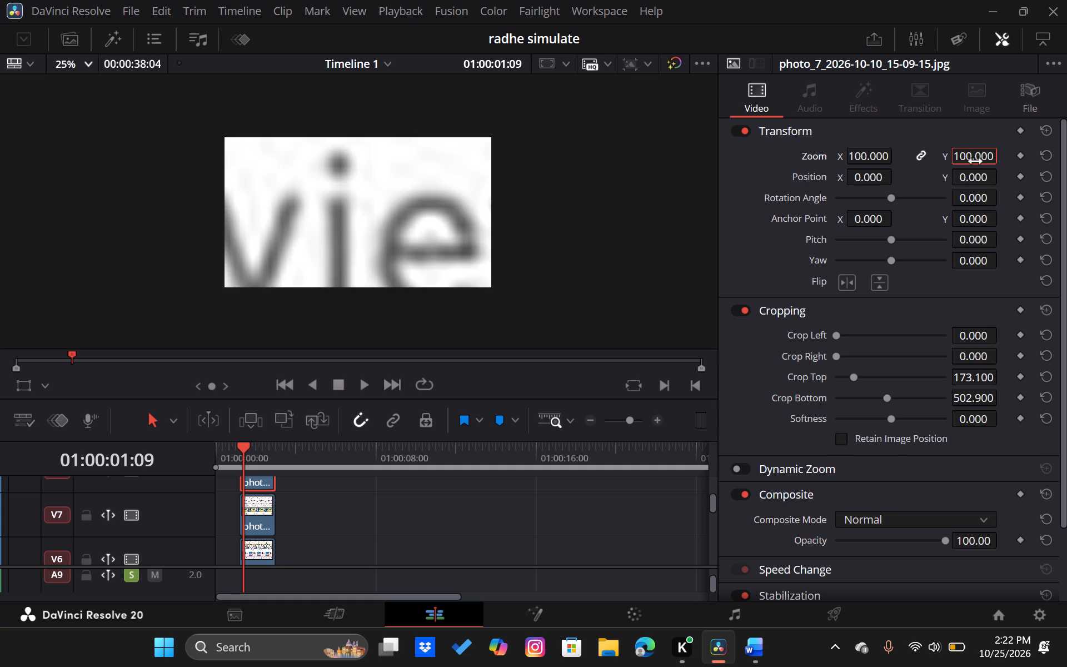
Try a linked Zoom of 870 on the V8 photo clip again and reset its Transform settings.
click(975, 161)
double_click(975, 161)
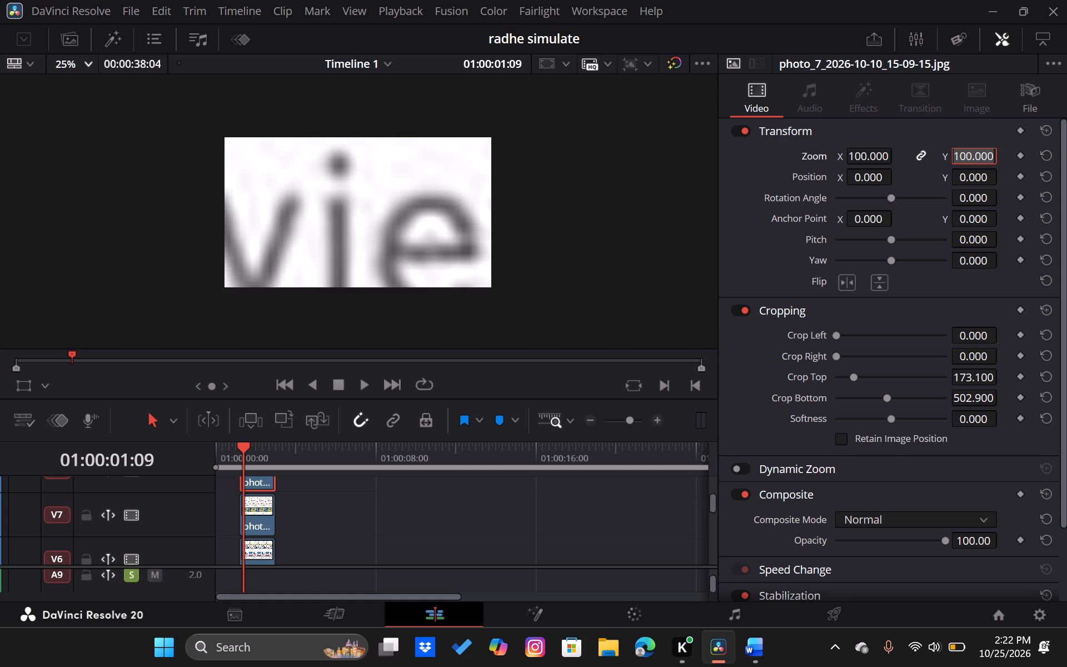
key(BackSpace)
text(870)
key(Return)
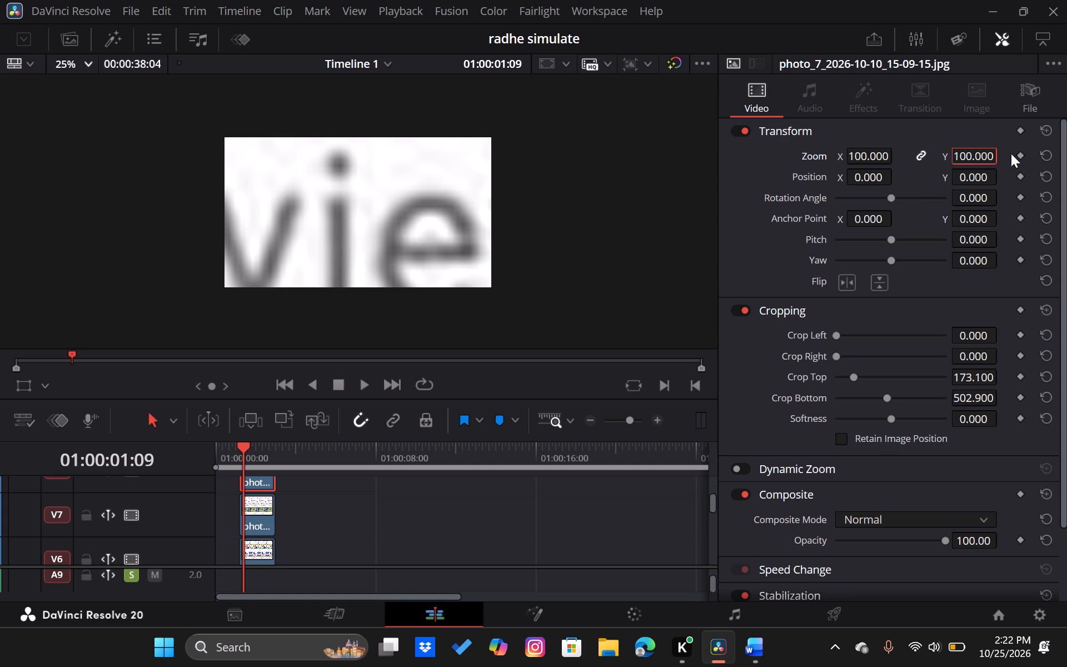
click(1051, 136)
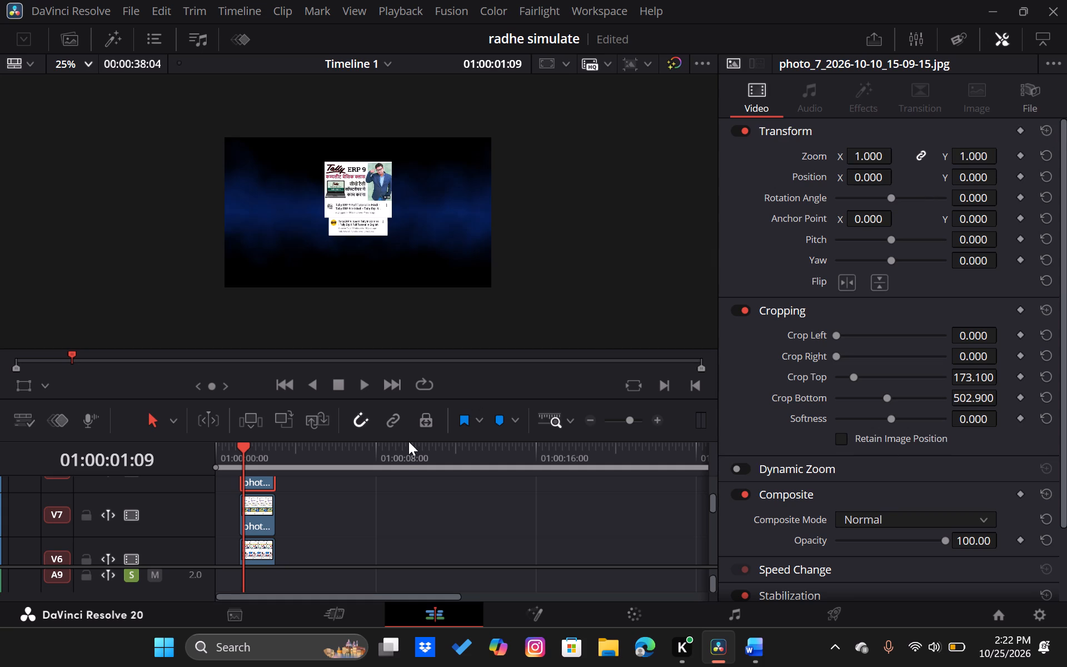
Set the linked Zoom of the V8 photo clip to 0.870 in X and Y, matching the V7 photo clip.
scroll(387, 529, up, 1)
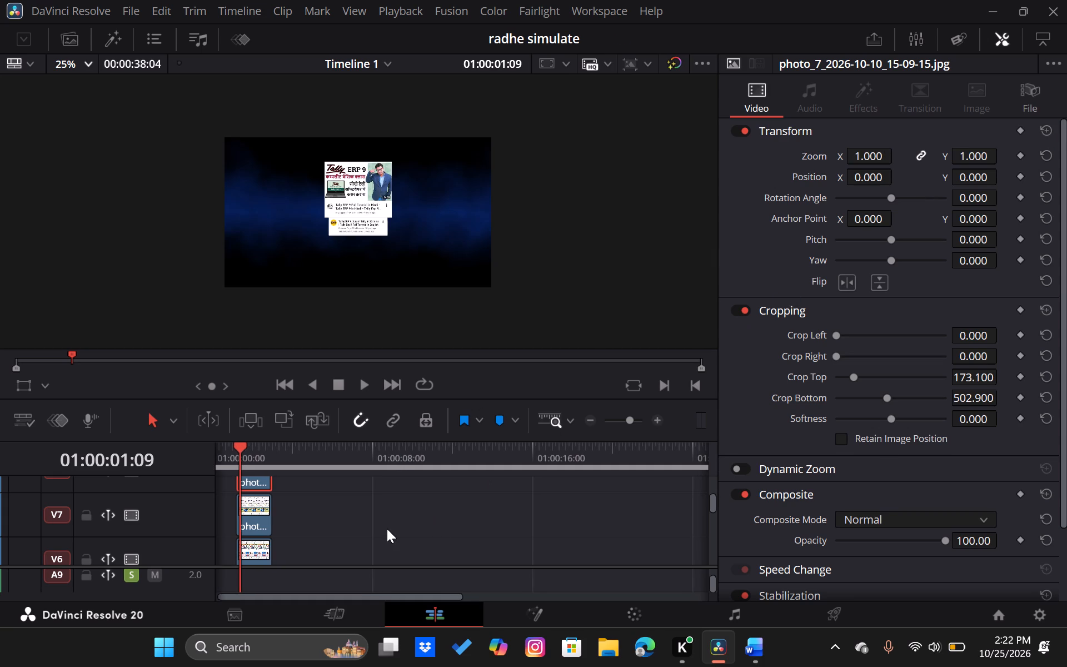
scroll(387, 529, right, 1)
click(264, 515)
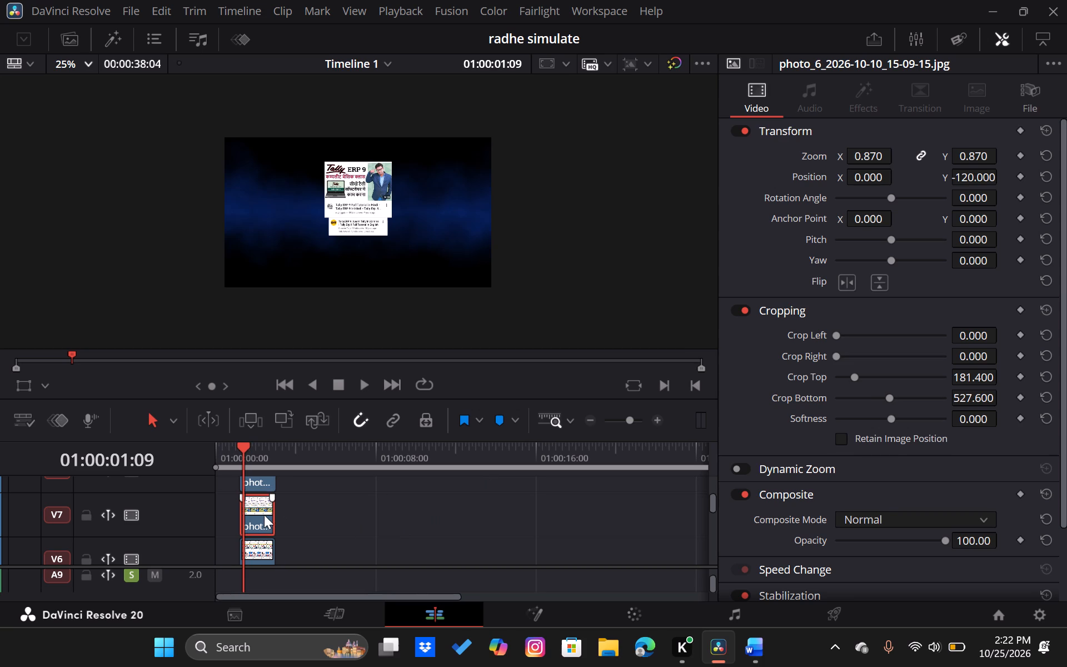
click(255, 478)
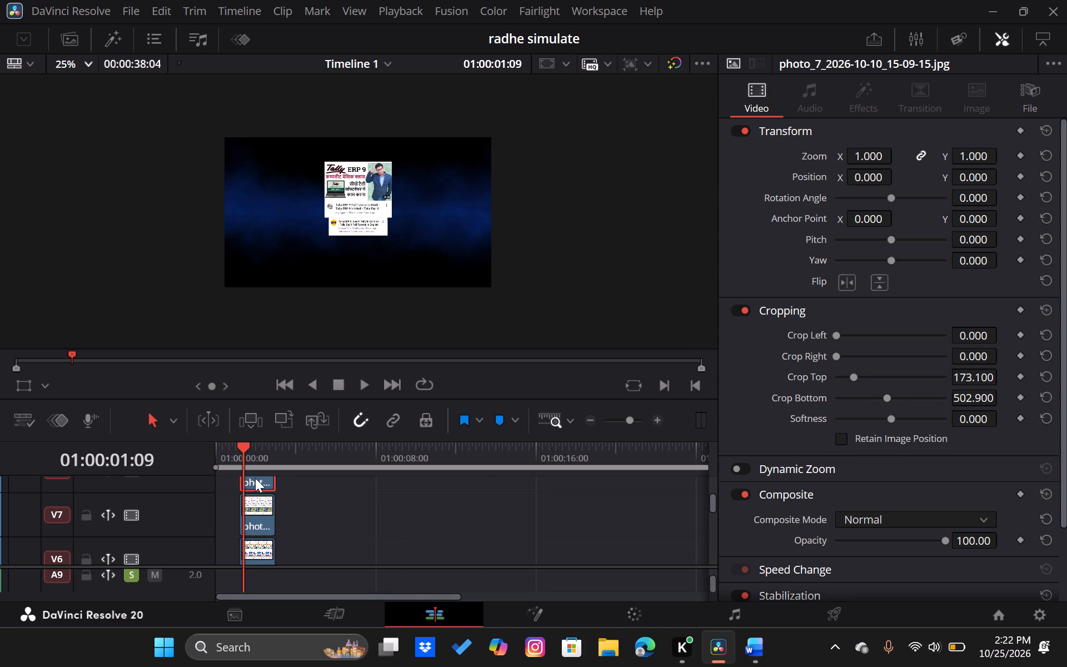
click(980, 157)
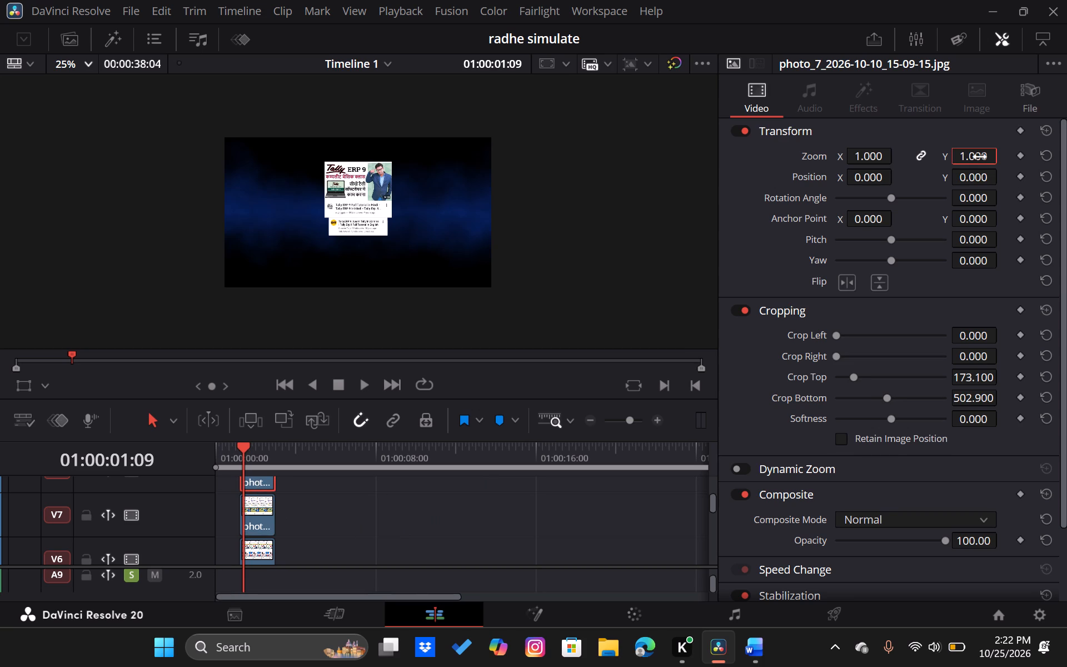
double_click(980, 157)
text(0.870)
key(Return)
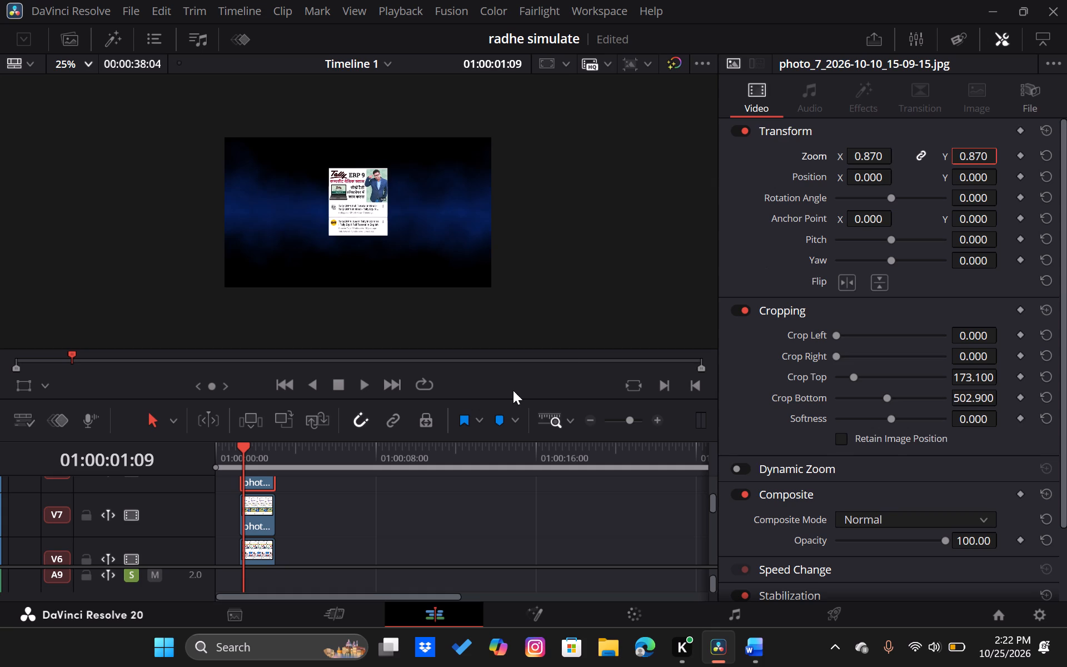
Set the V8 photo clip's Position Y to -120, matching the V7 photo clip.
click(260, 516)
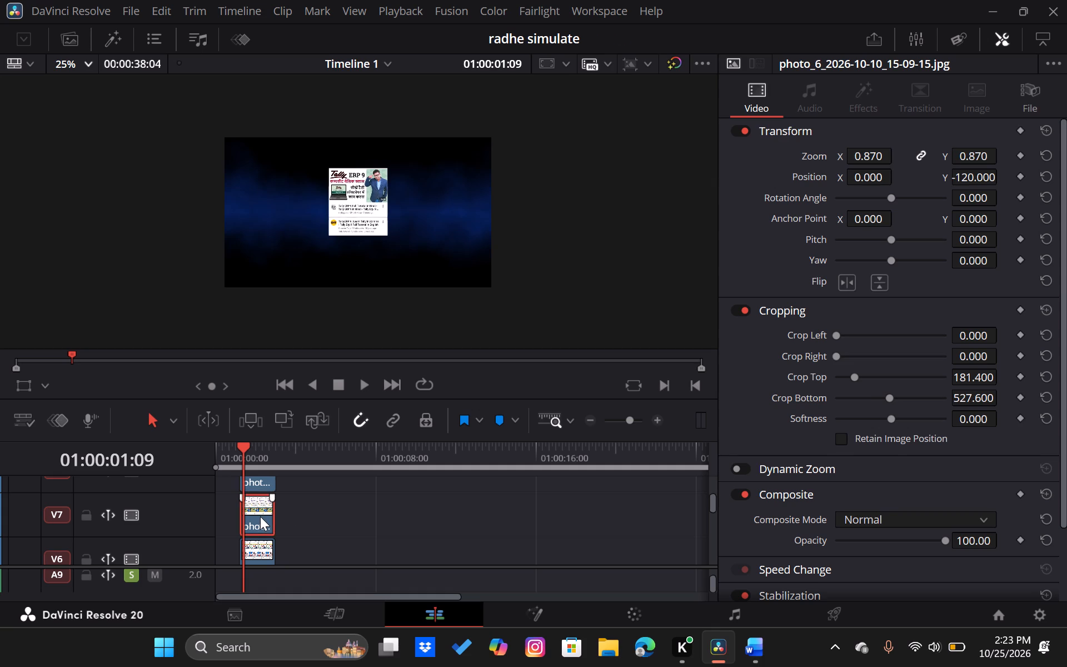
click(262, 481)
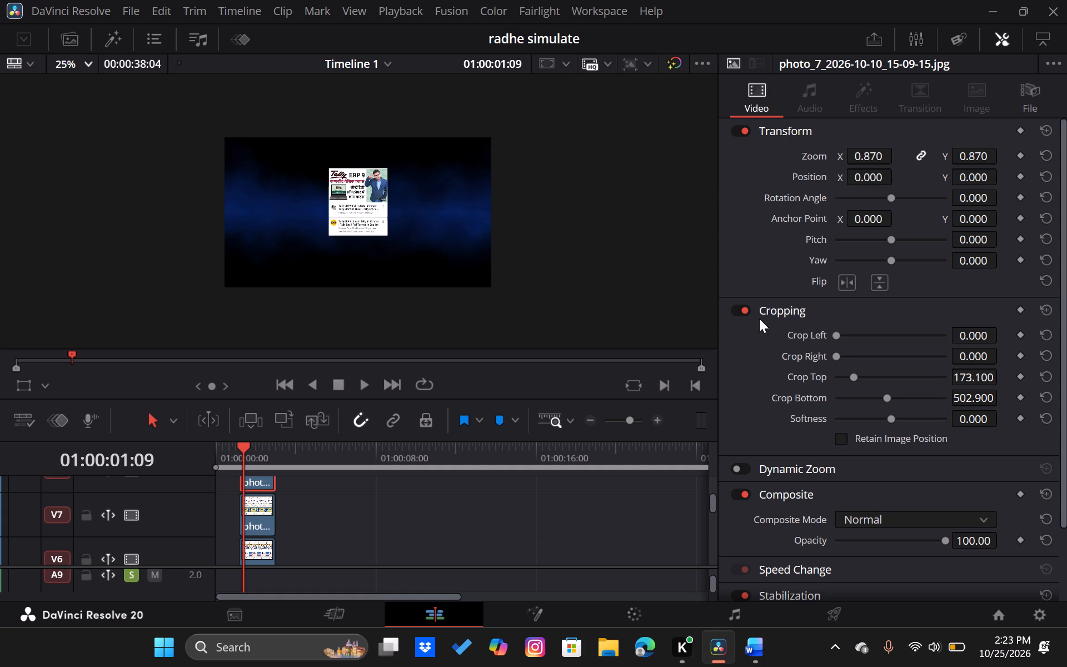
click(974, 177)
double_click(975, 177)
key(minus)
text(120)
key(Return)
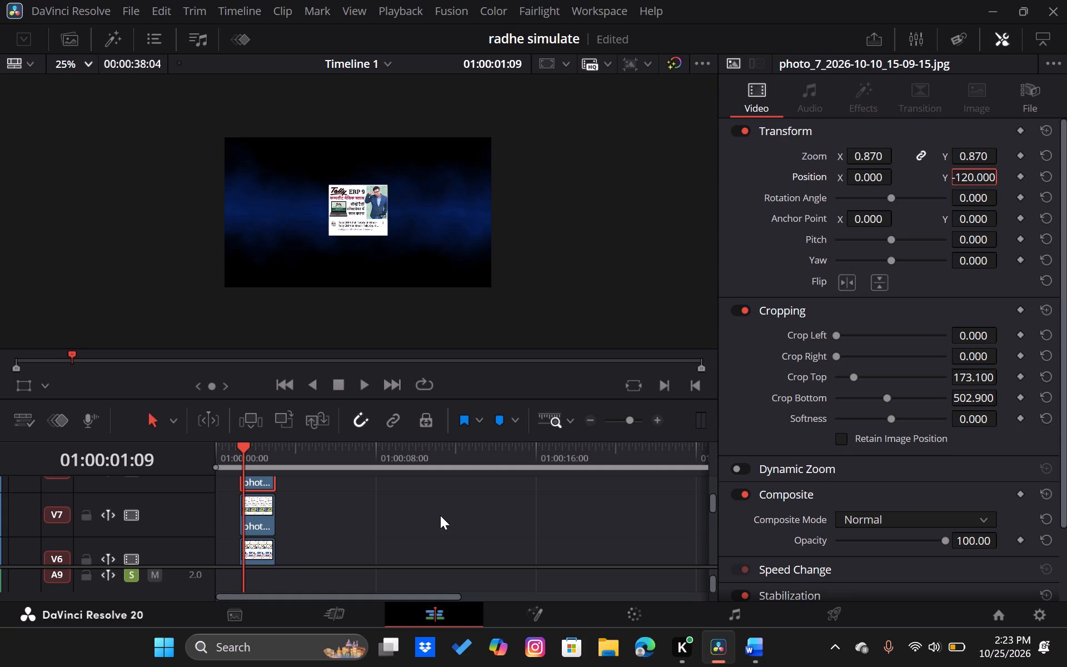
click(440, 515)
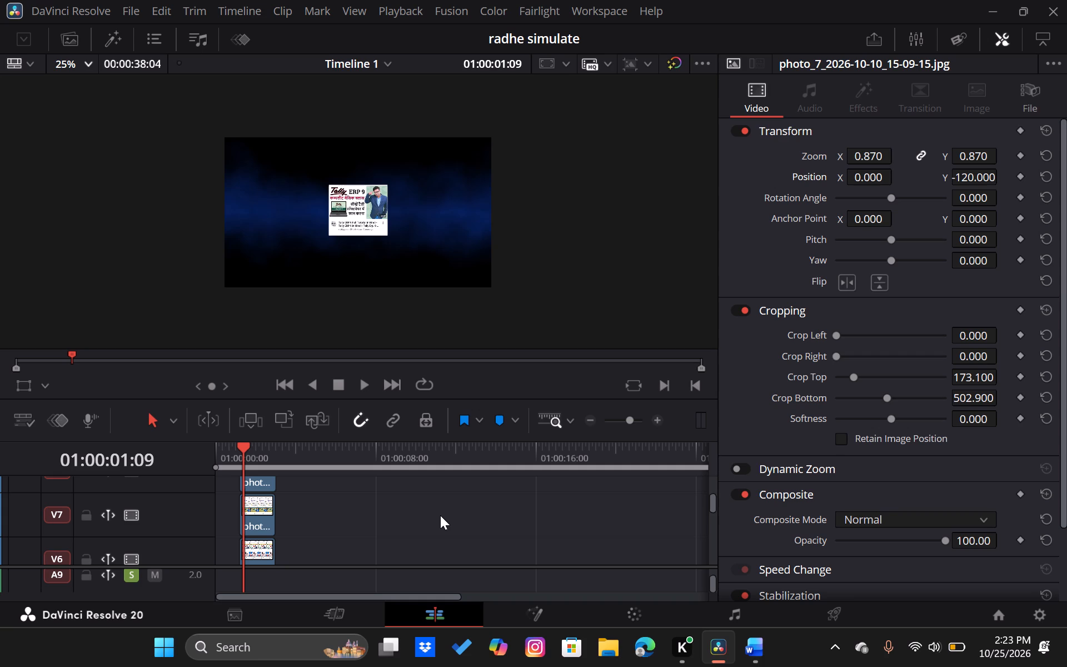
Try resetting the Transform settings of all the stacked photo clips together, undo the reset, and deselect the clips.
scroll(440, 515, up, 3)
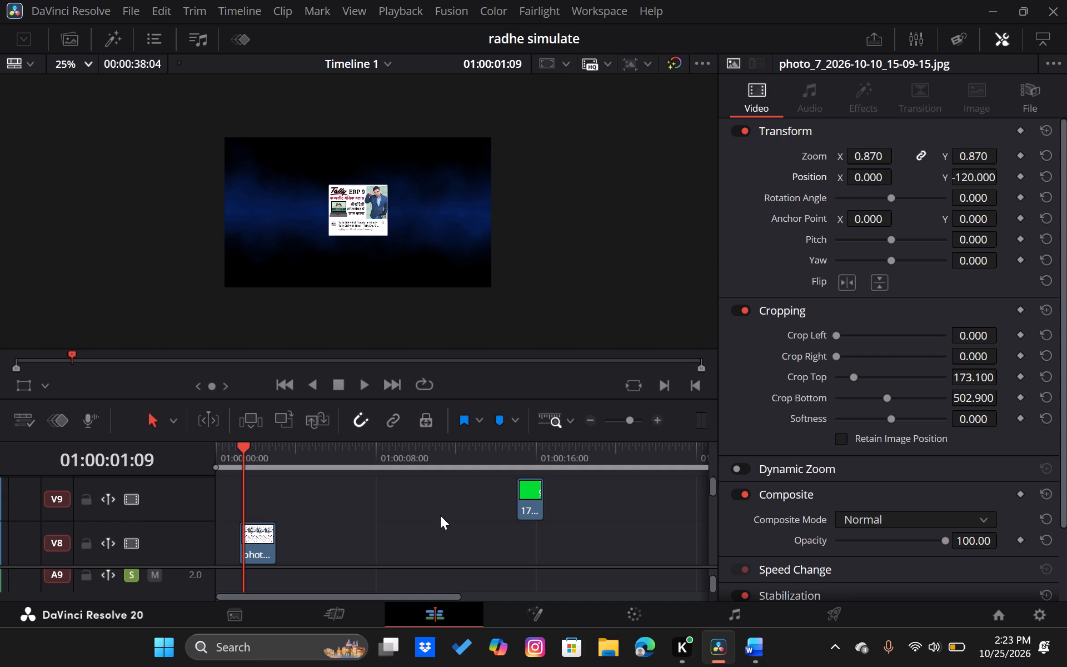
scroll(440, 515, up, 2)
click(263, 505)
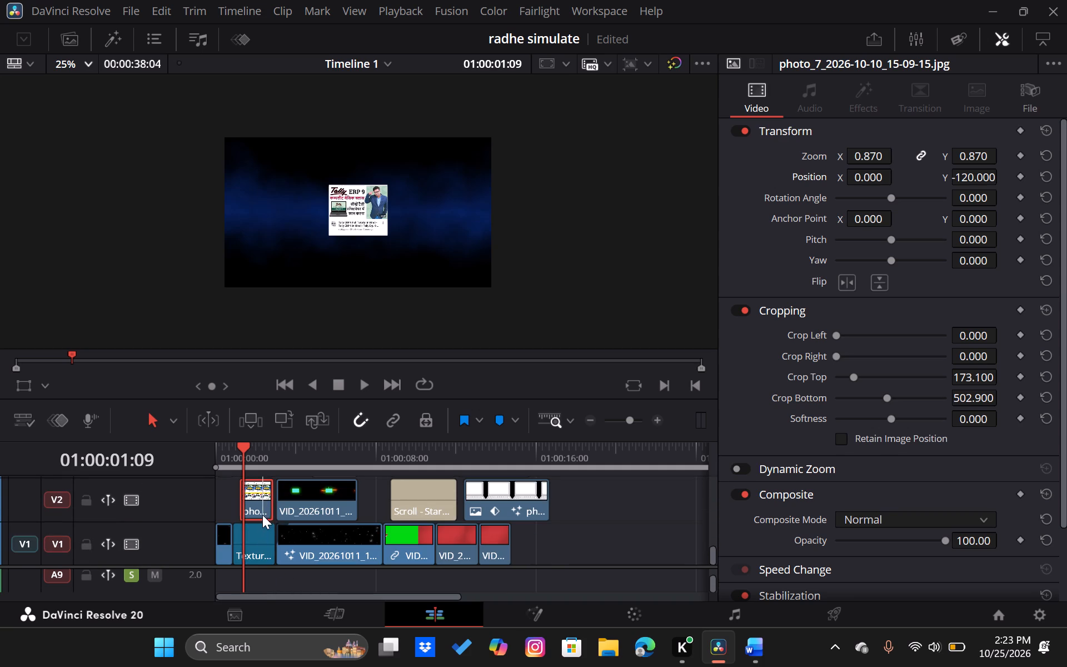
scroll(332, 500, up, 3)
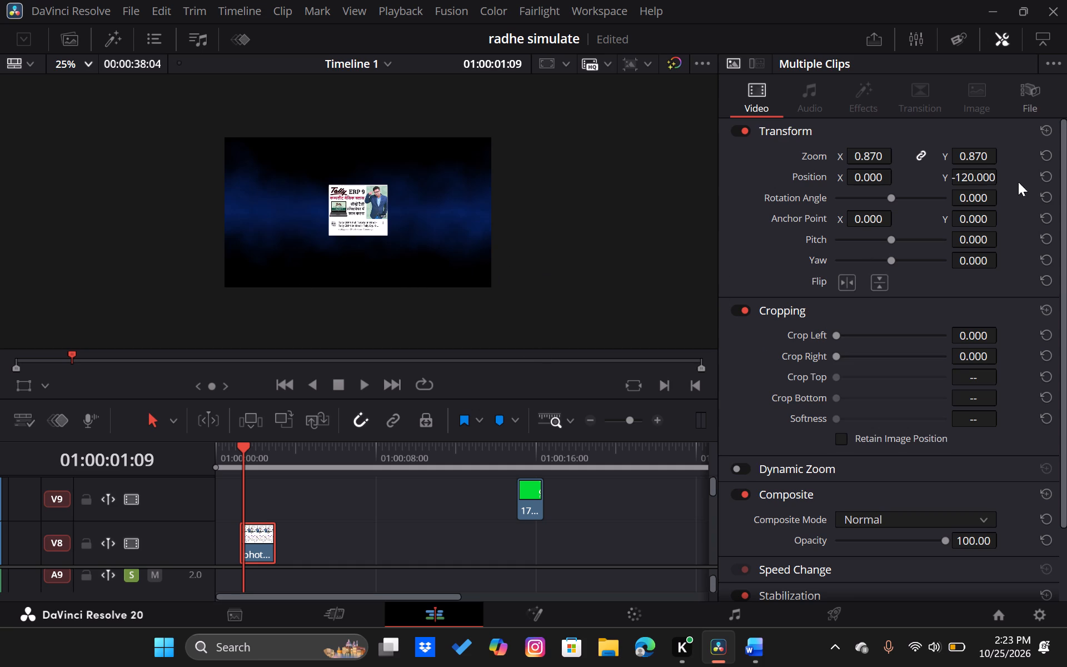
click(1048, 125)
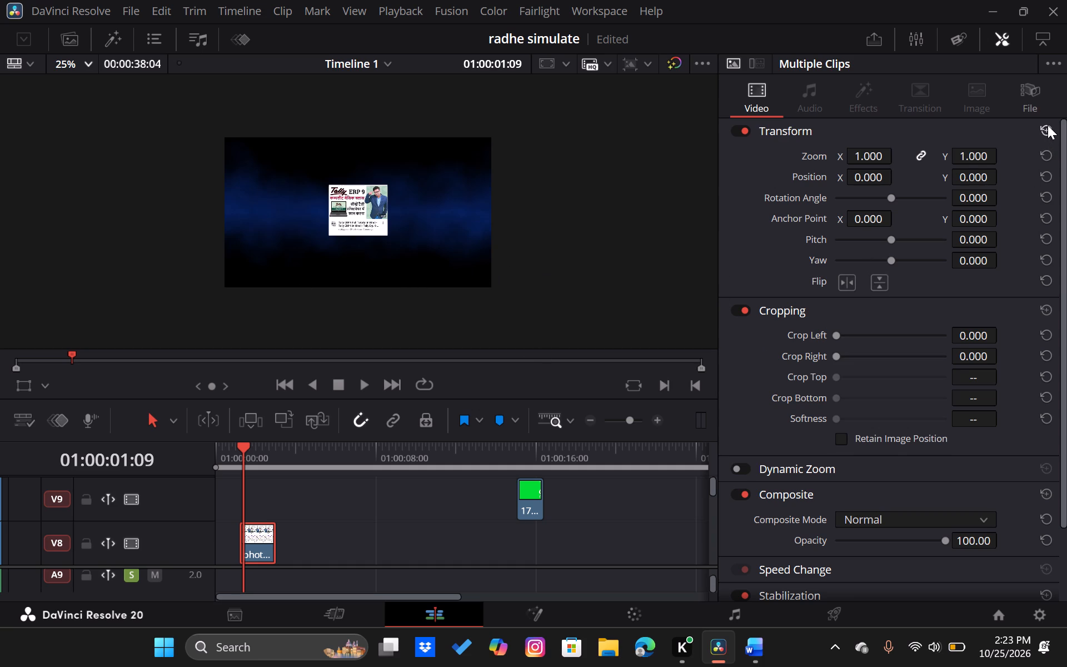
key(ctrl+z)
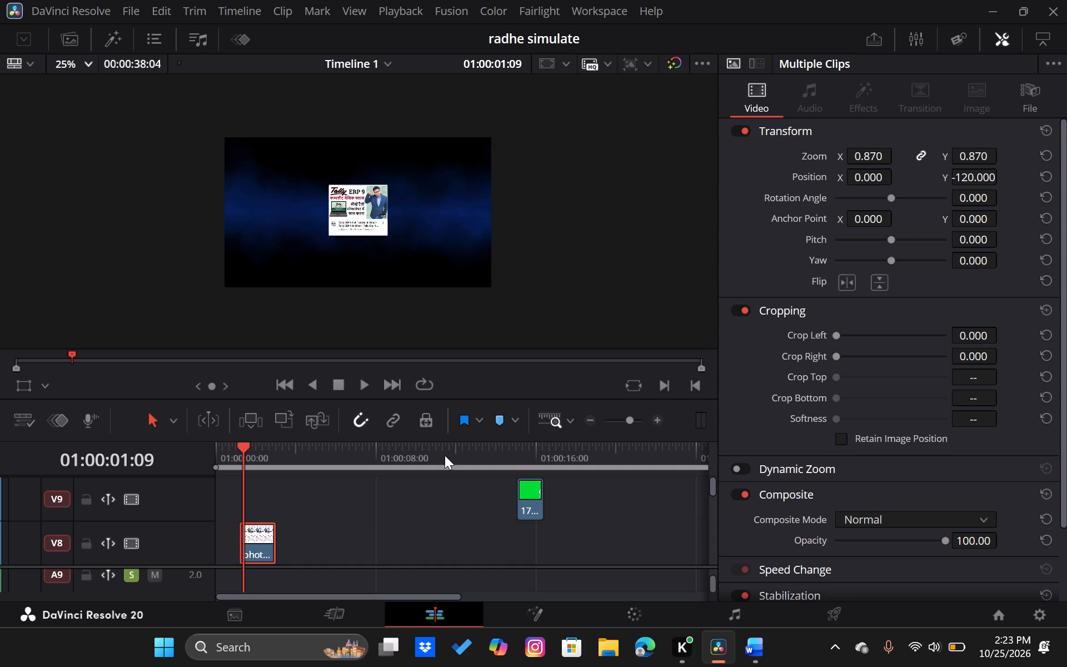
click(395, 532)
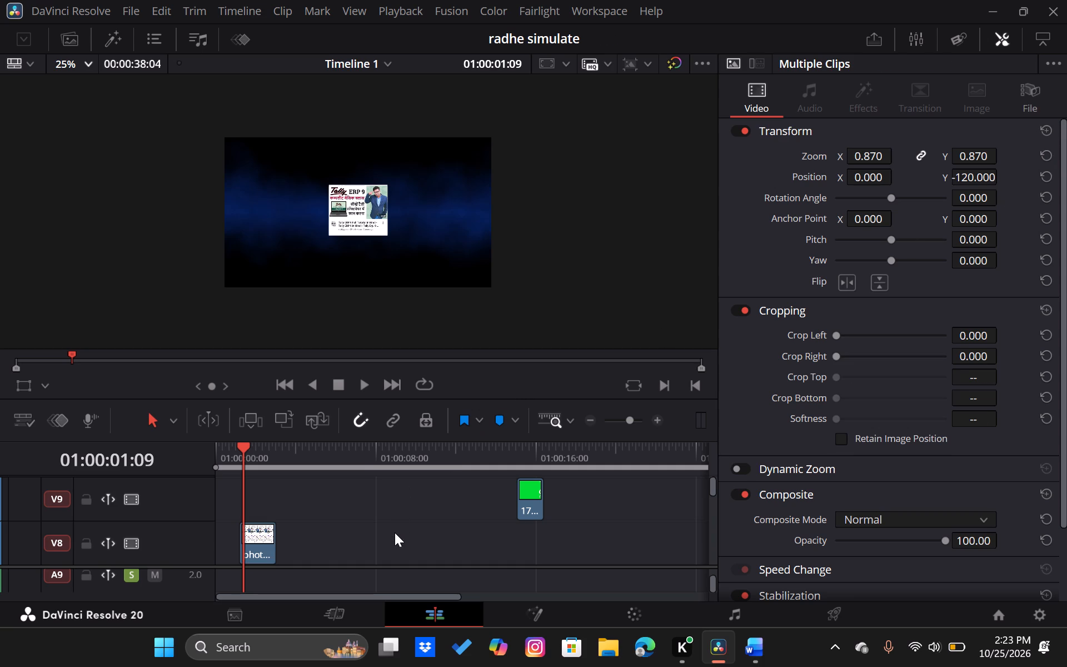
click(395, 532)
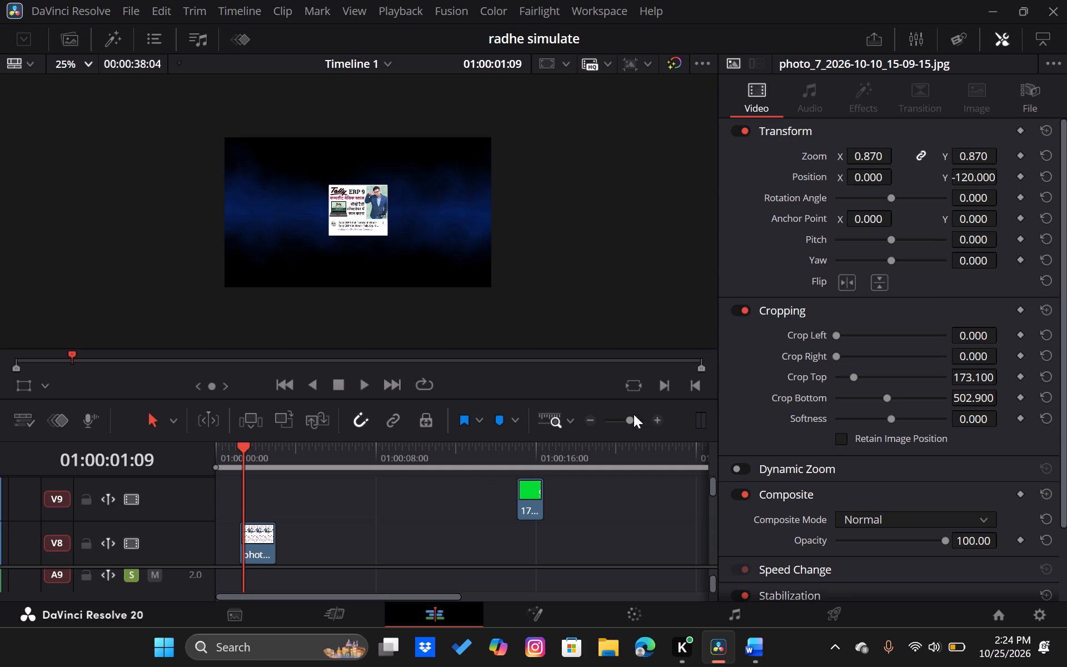
Add keyframes to all Transform settings of the V8 photo clip at 01:00:01:09.
click(268, 532)
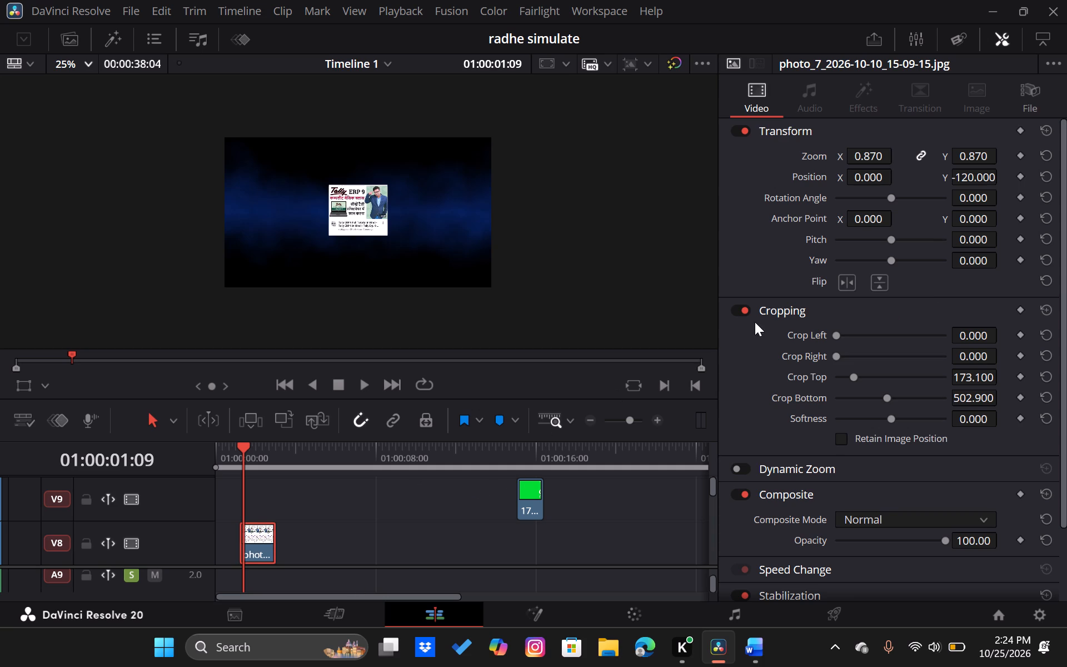
click(1022, 131)
Check the timing of the V8 photo clip's Transform keyframes against the clip's start and end, returning to 01:00:01:09.
key(Down)
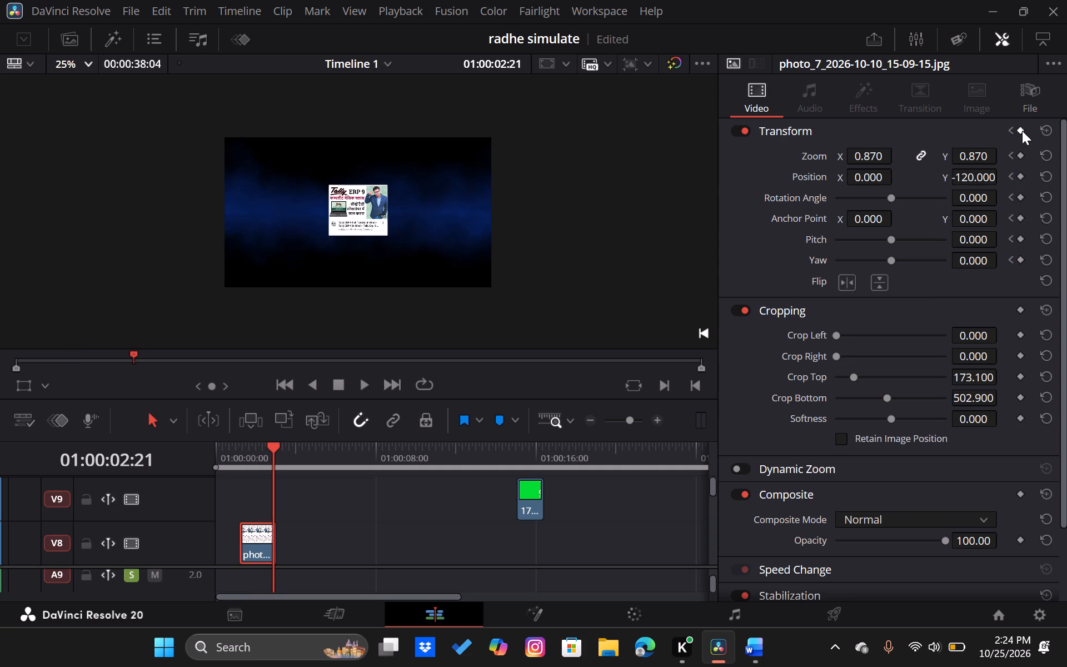
key(Left)
key(Up)
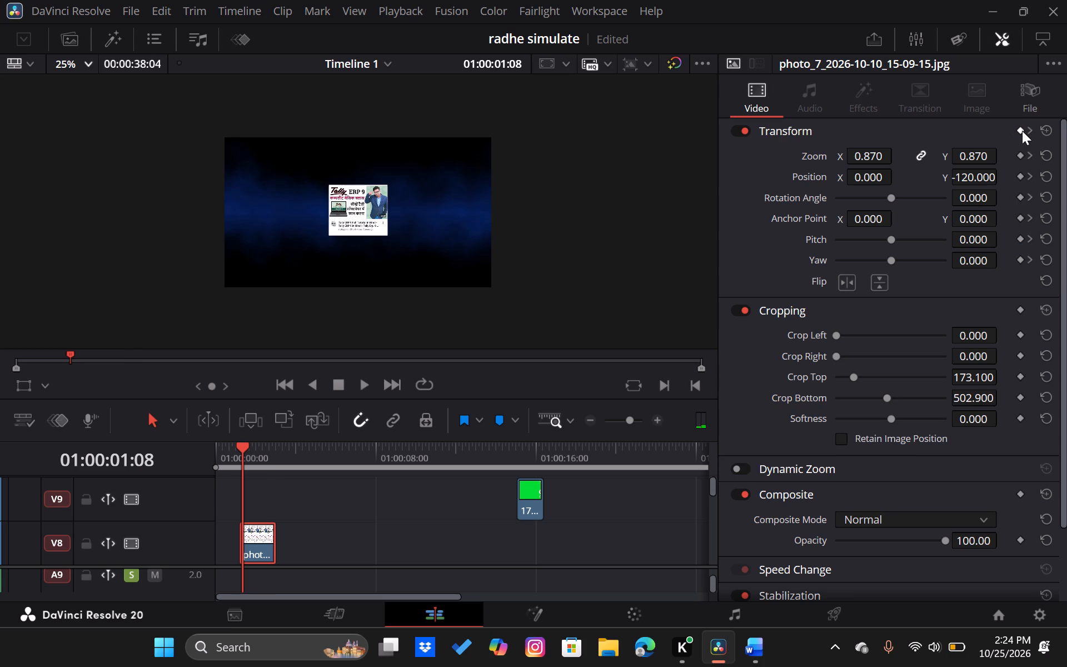
key(Down)
key(Left)
key(Up)
key(Right)
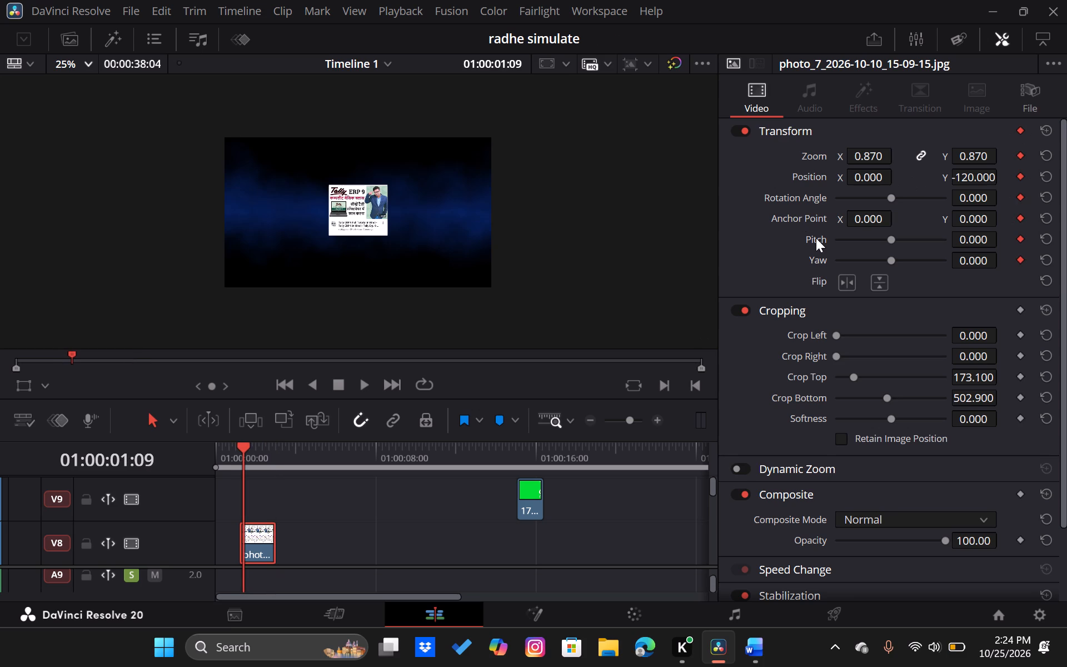
key(Left)
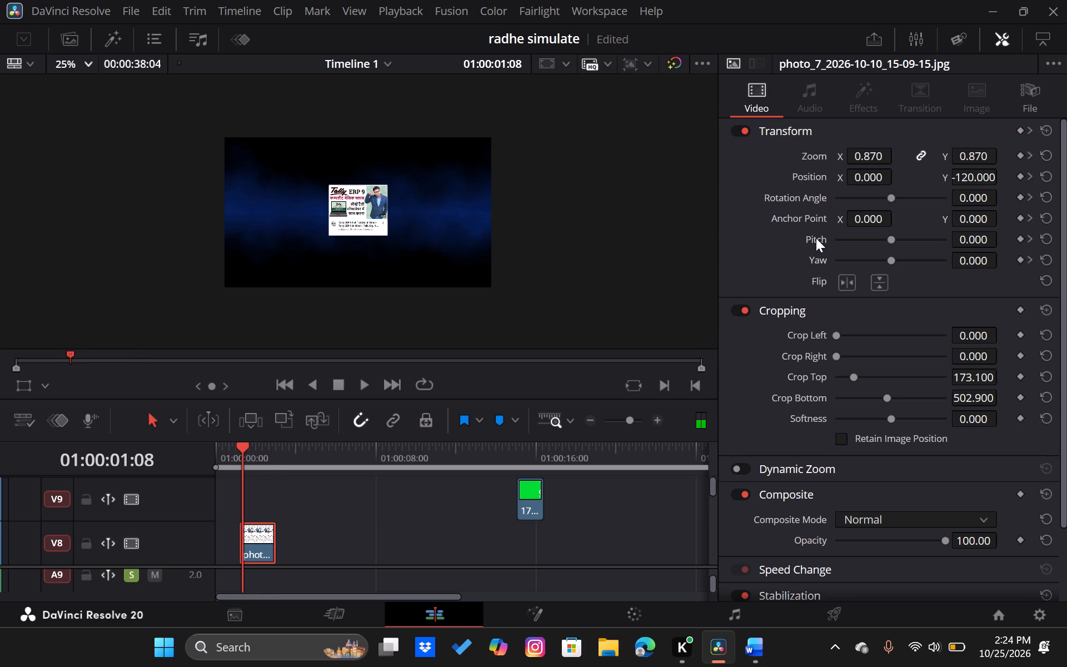
key(Right)
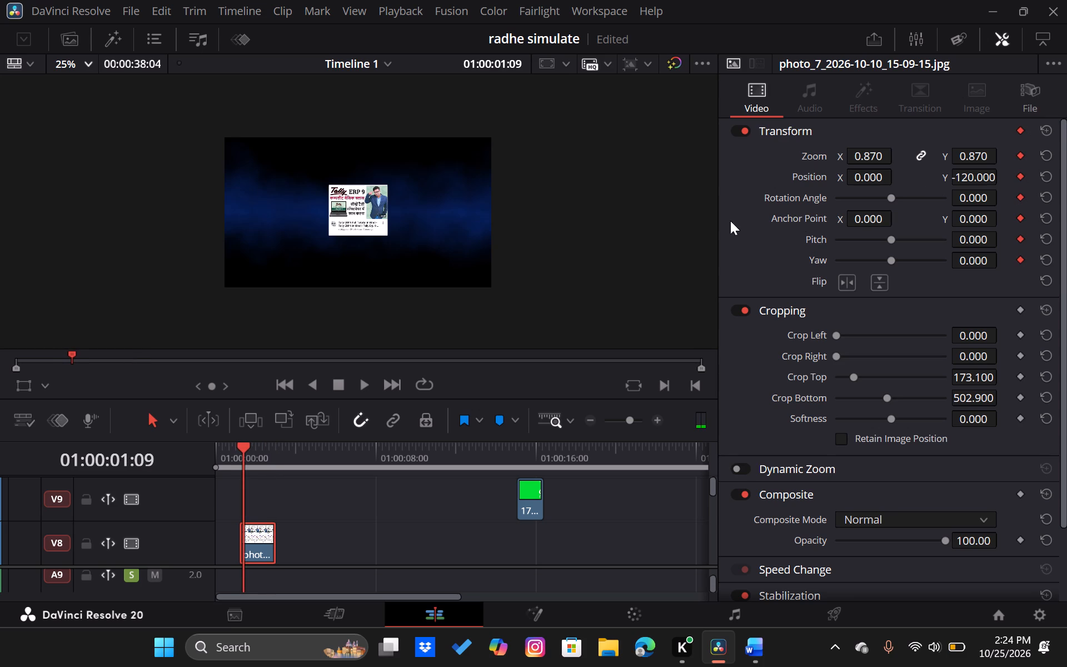
Add keyframes to all Transform settings of the V7 photo clip at 01:00:01:09.
scroll(364, 529, down, 1)
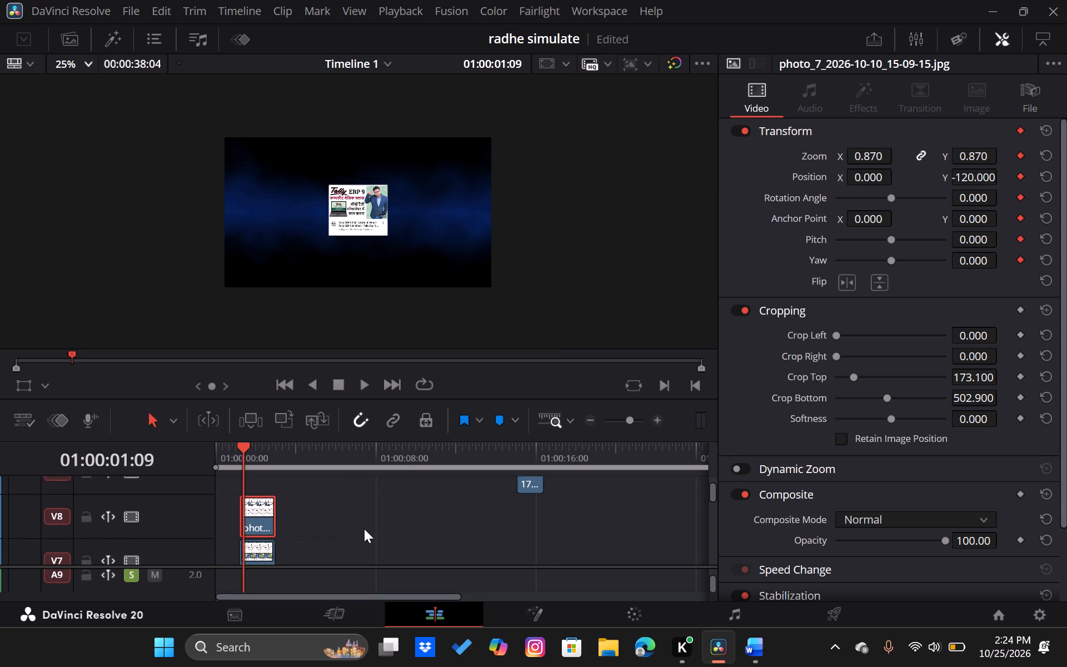
scroll(364, 529, down, 1)
click(262, 505)
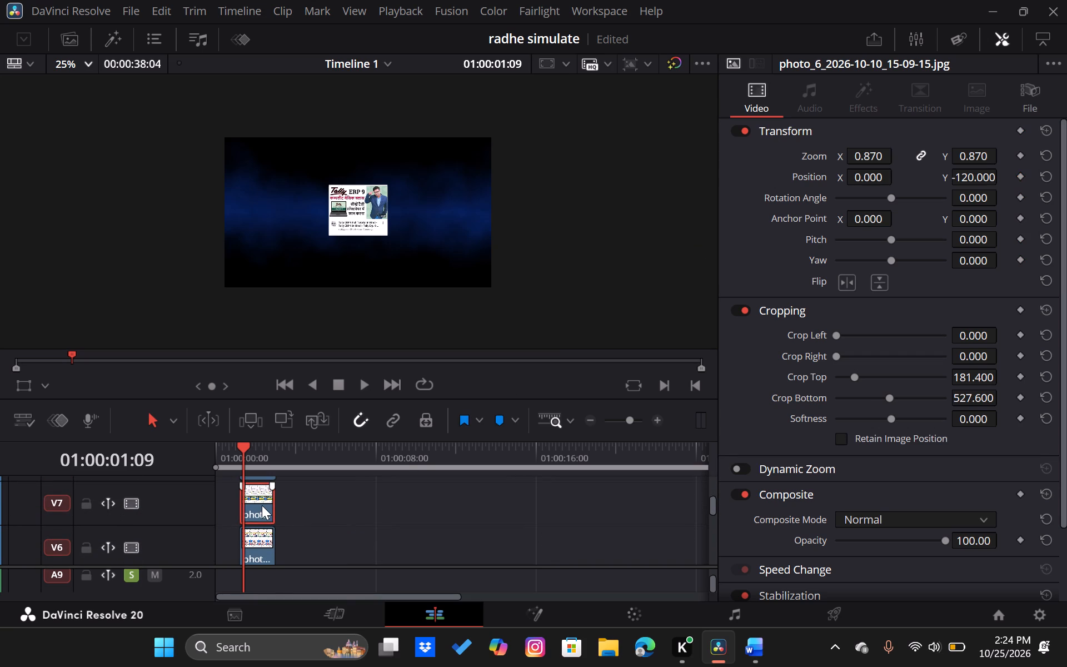
click(1019, 127)
Add keyframes to all Transform settings of the V6 photo clip at 01:00:01:09, keeping the Transform section expanded.
scroll(293, 537, down, 1)
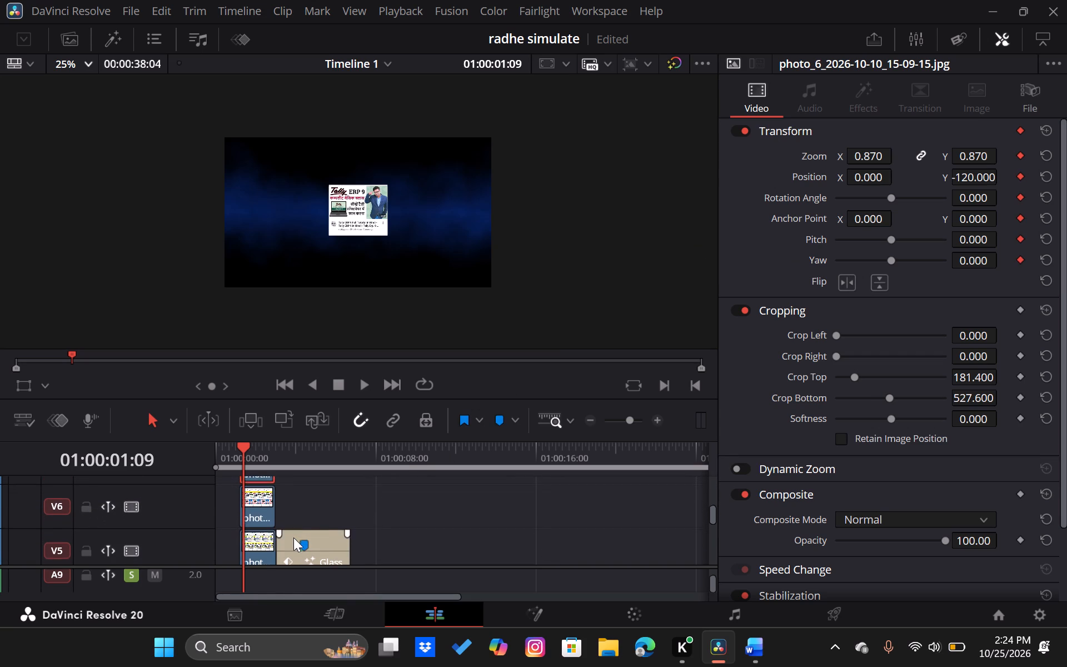
click(258, 509)
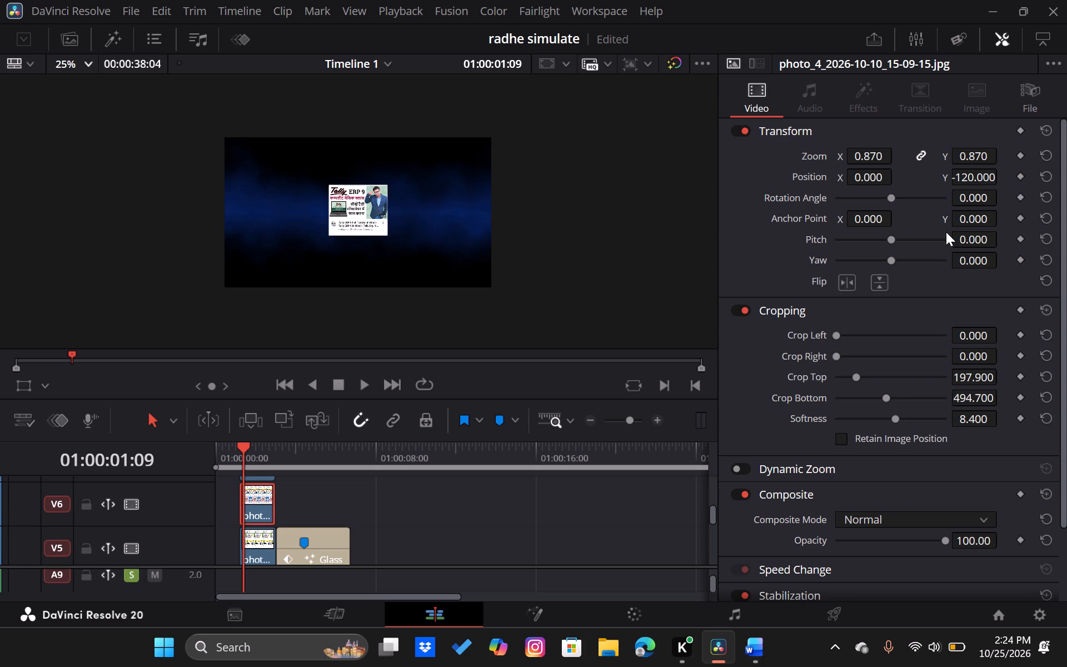
click(1020, 137)
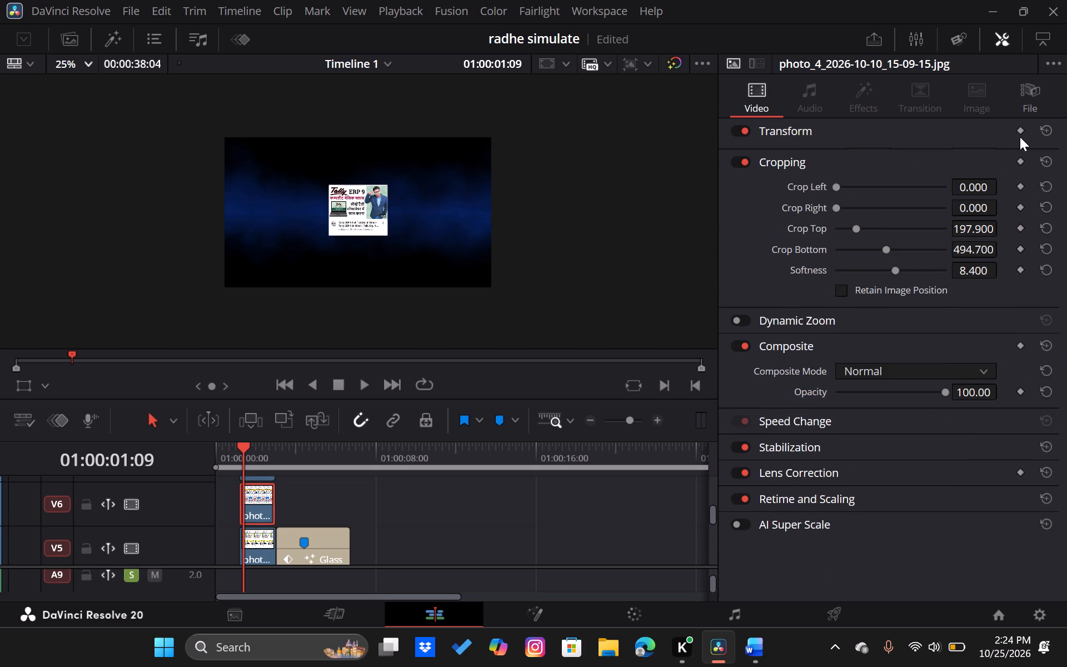
click(1017, 127)
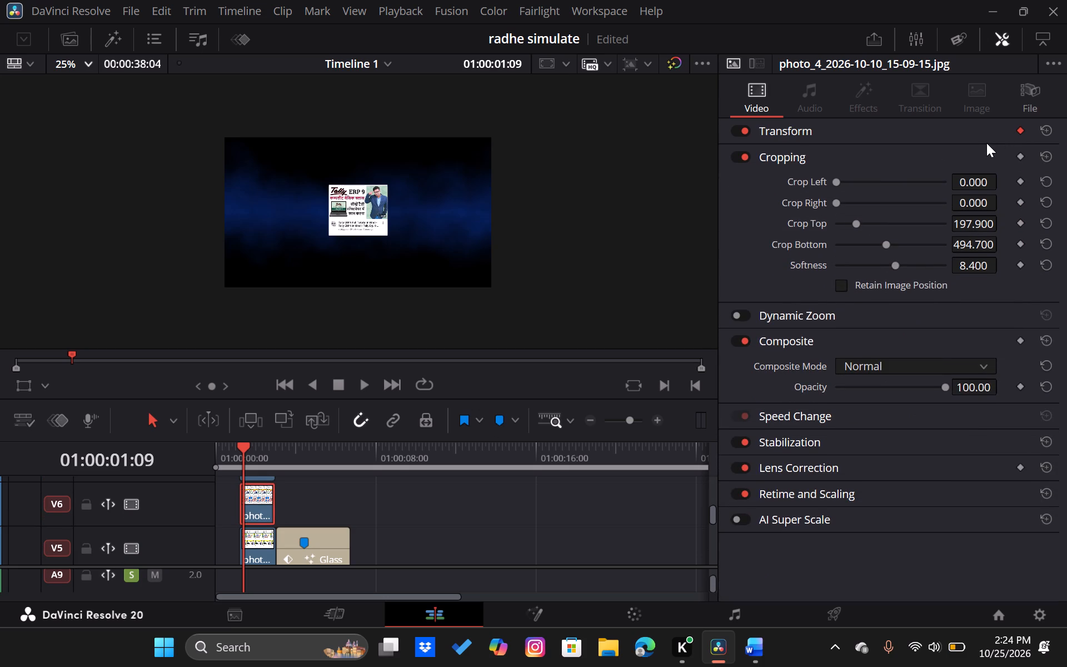
click(985, 143)
click(959, 128)
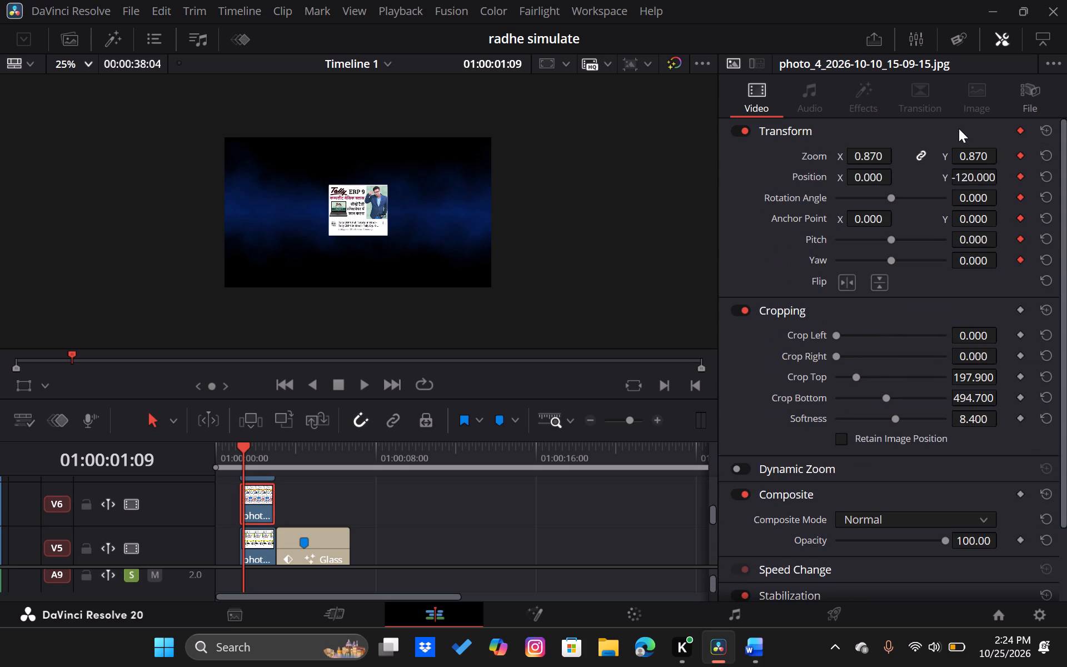
Add keyframes to all Transform settings of the V5 photo clip at 01:00:01:09.
scroll(393, 539, down, 1)
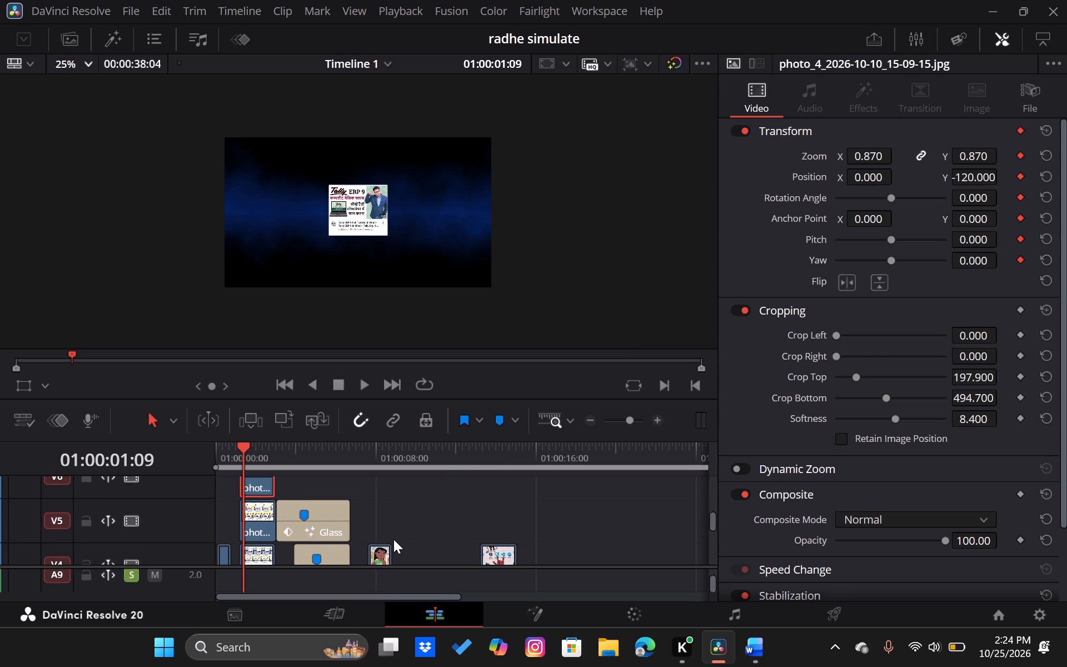
scroll(393, 539, down, 1)
click(257, 511)
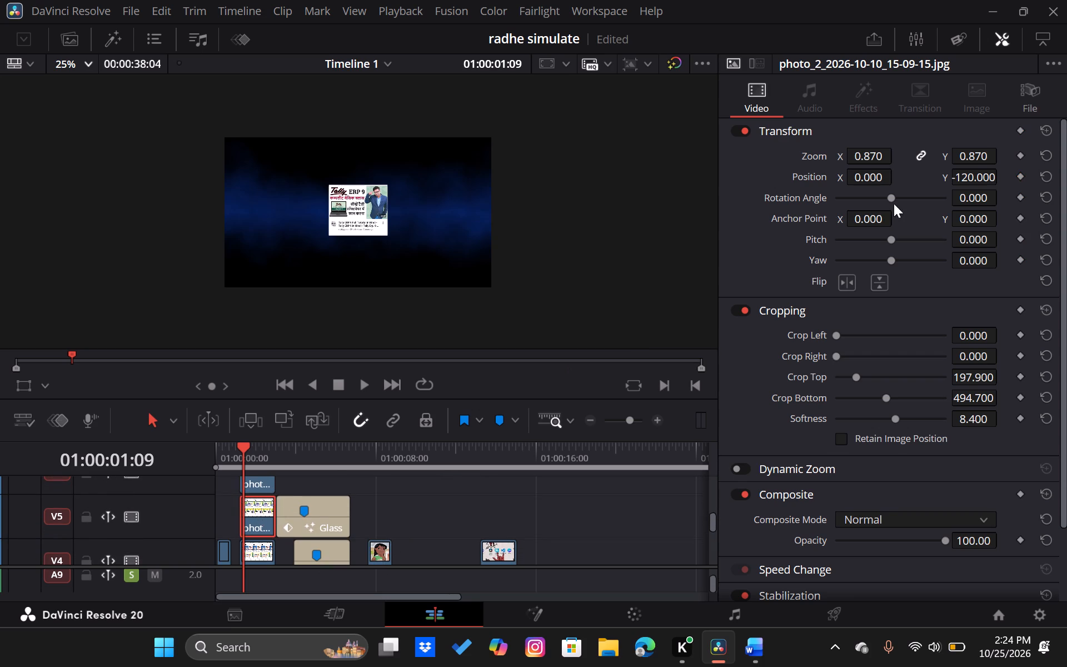
click(1025, 130)
click(1022, 130)
scroll(423, 506, down, 1)
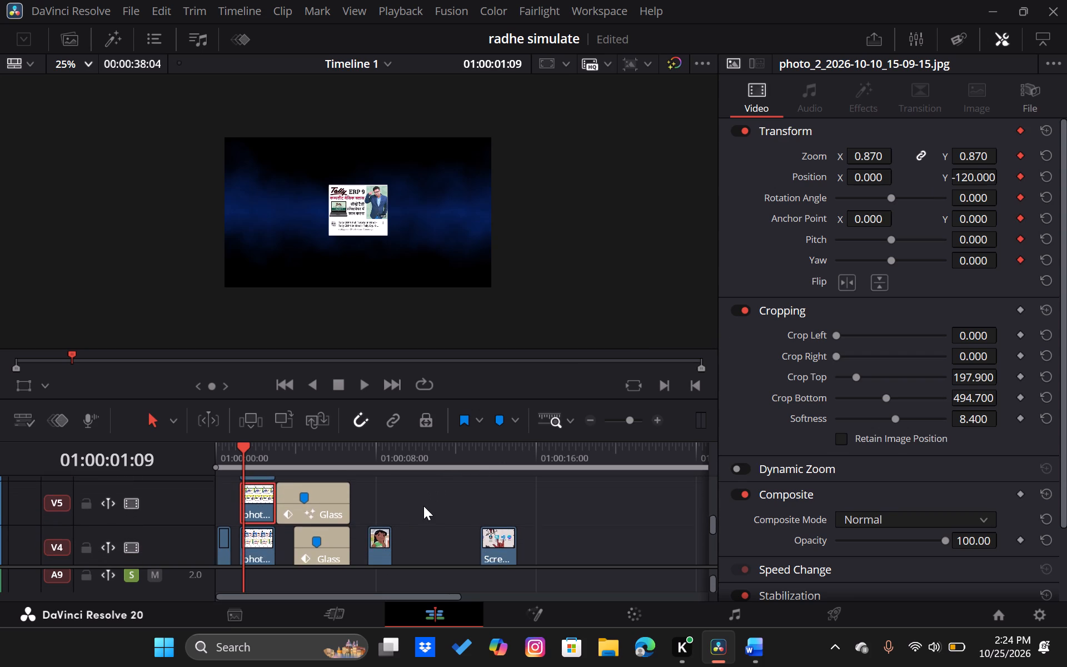
Add keyframes to all Transform settings of the V4 photo clip at 01:00:01:09.
scroll(423, 506, down, 1)
click(260, 530)
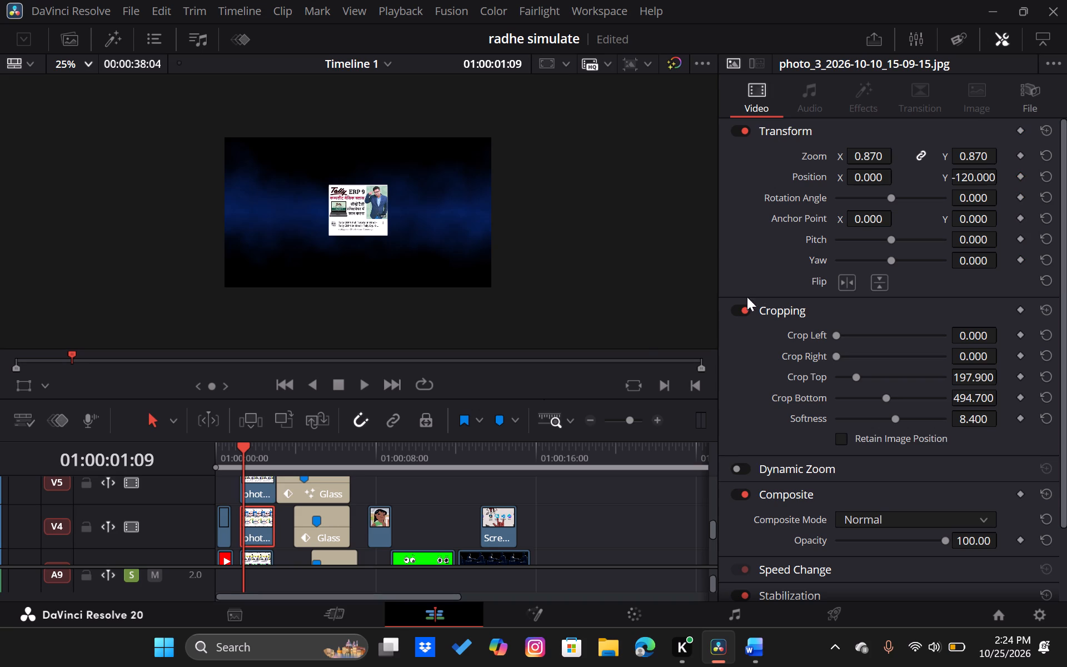
click(1023, 131)
Add keyframes to all Transform settings of the V3 photo clip at 01:00:01:09.
scroll(373, 490, down, 1)
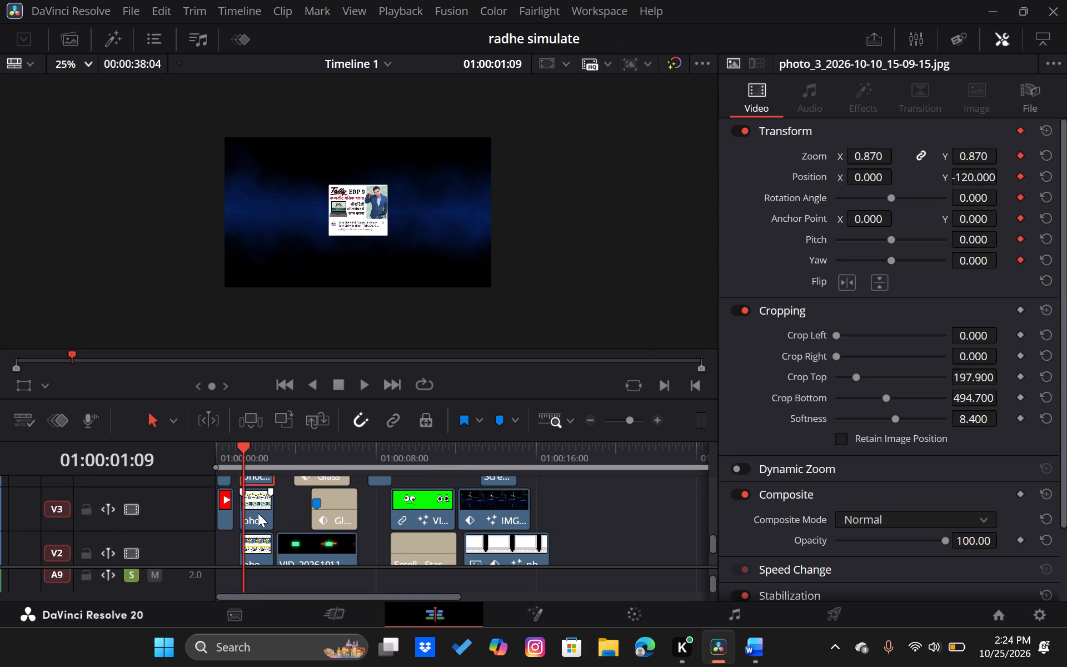
click(258, 513)
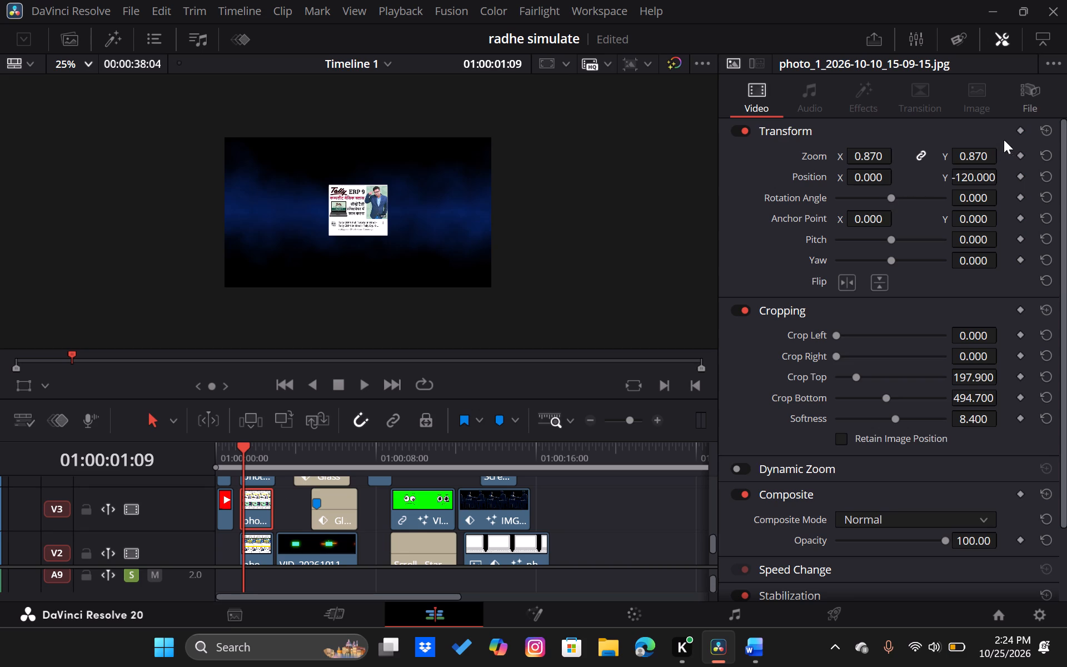
click(1019, 133)
Add keyframes to all Transform settings of the V2 photo clip at 01:00:01:09.
click(252, 552)
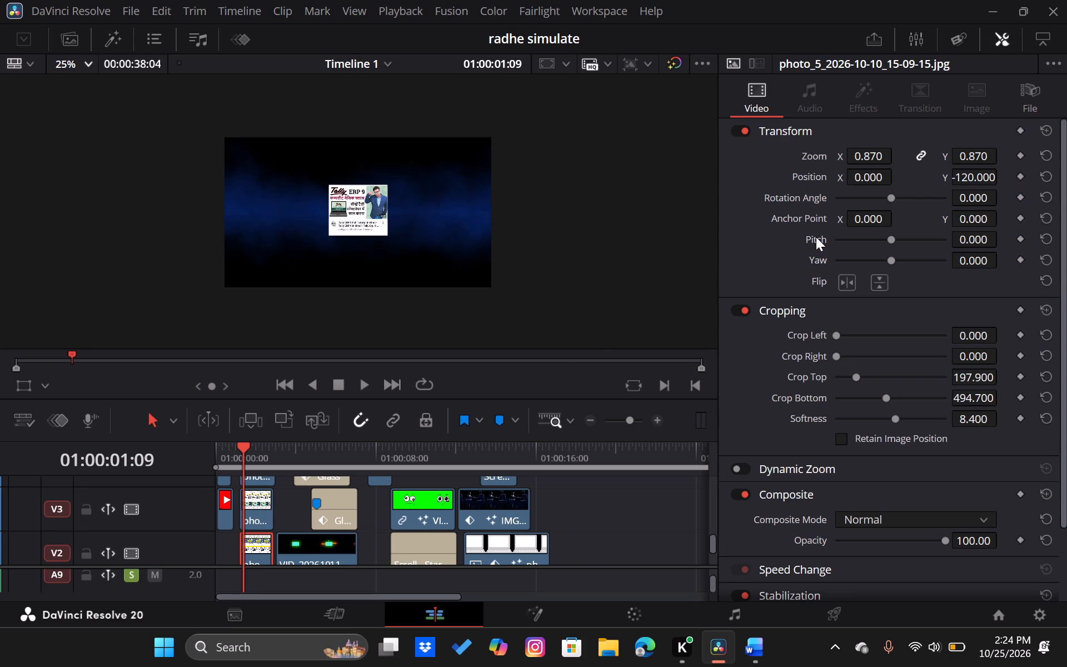
click(1020, 130)
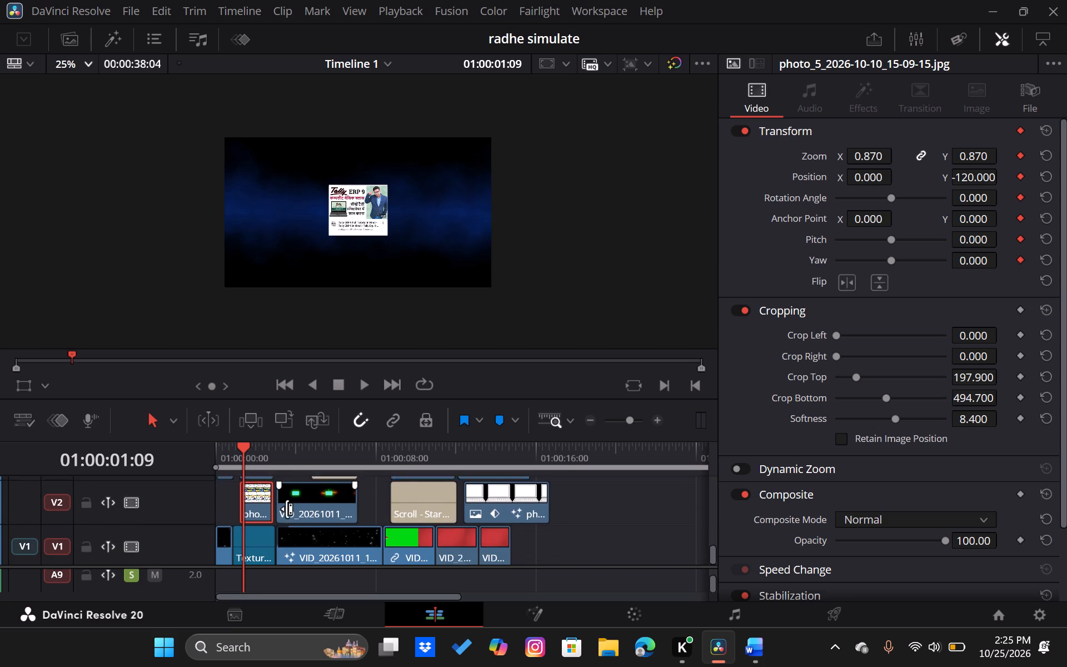
scroll(287, 509, up, 1)
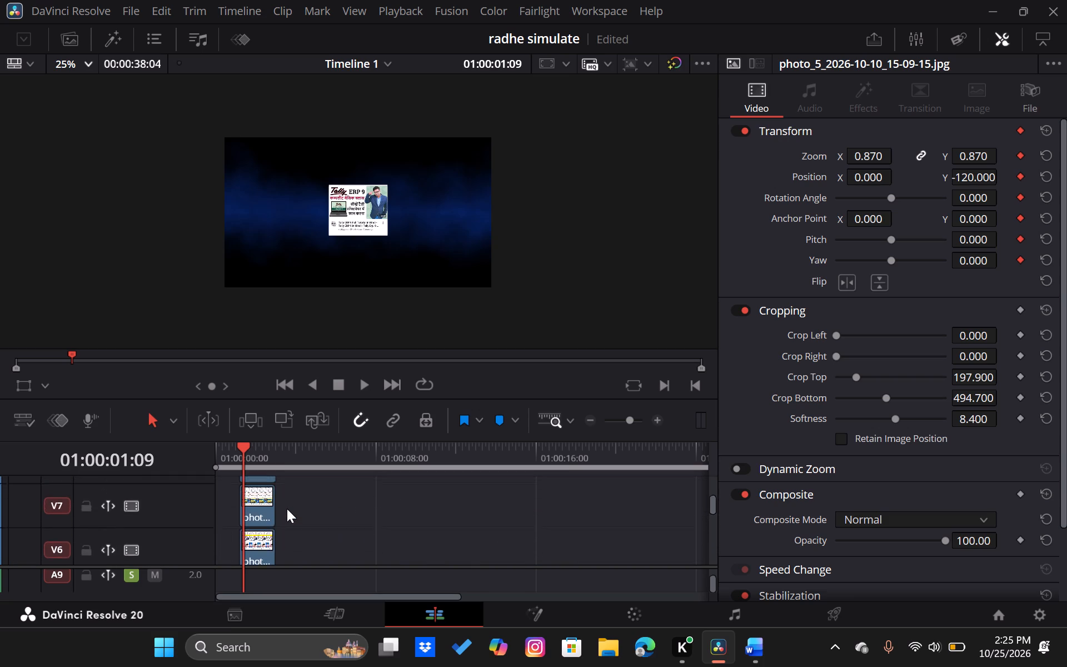
scroll(287, 509, up, 1)
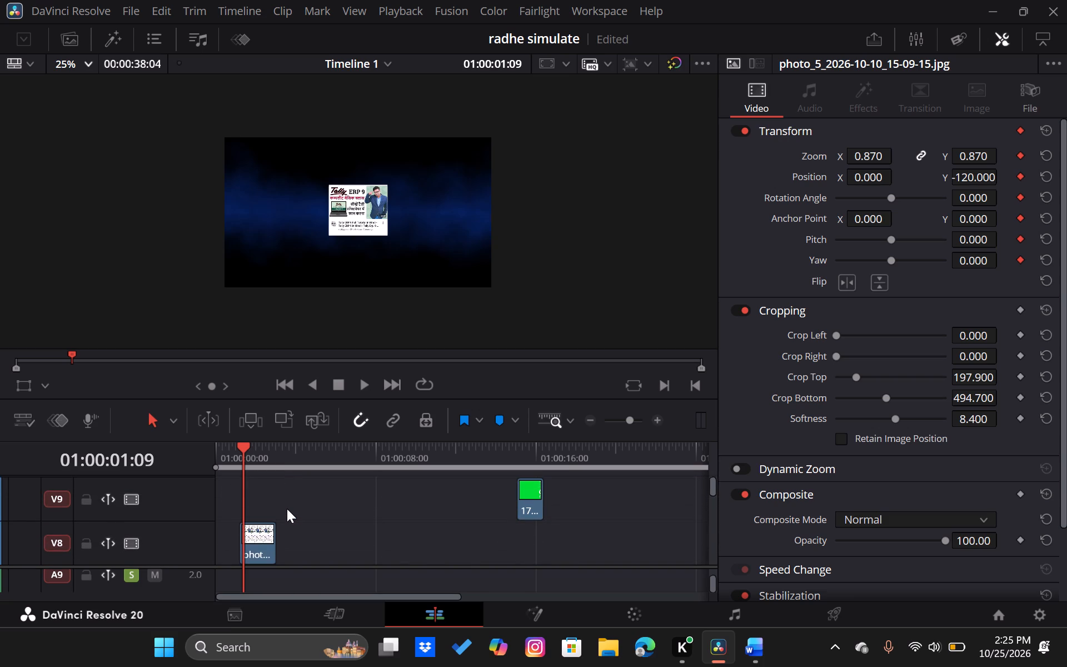
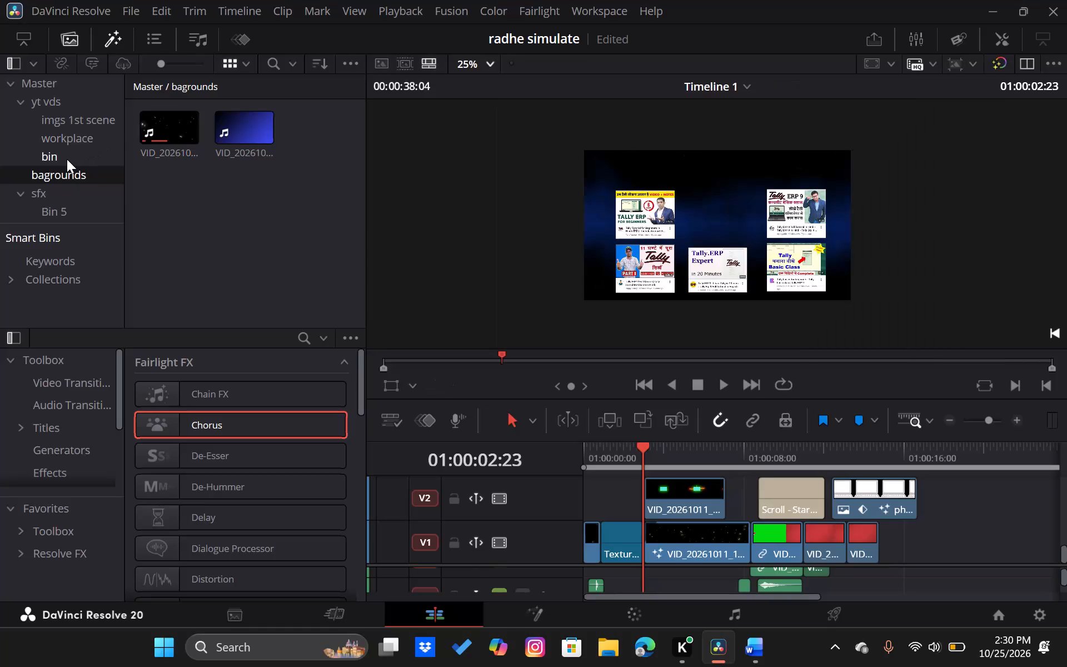
Look through the media in the yt vds subfolders bin and workplace.
click(67, 159)
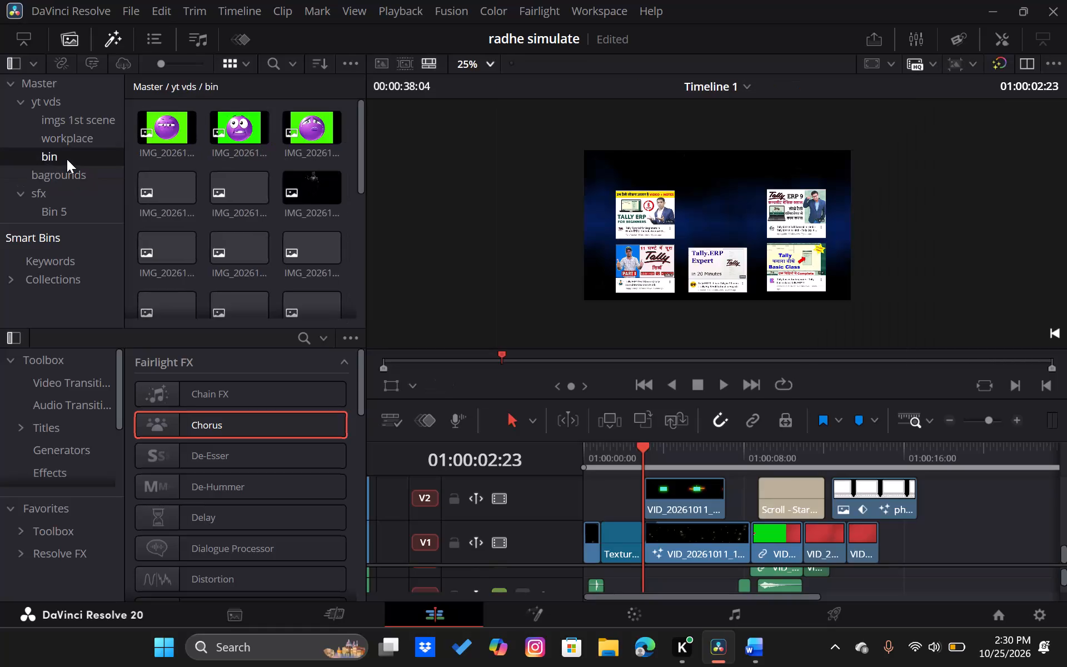
scroll(67, 159, down, 1)
scroll(171, 223, down, 3)
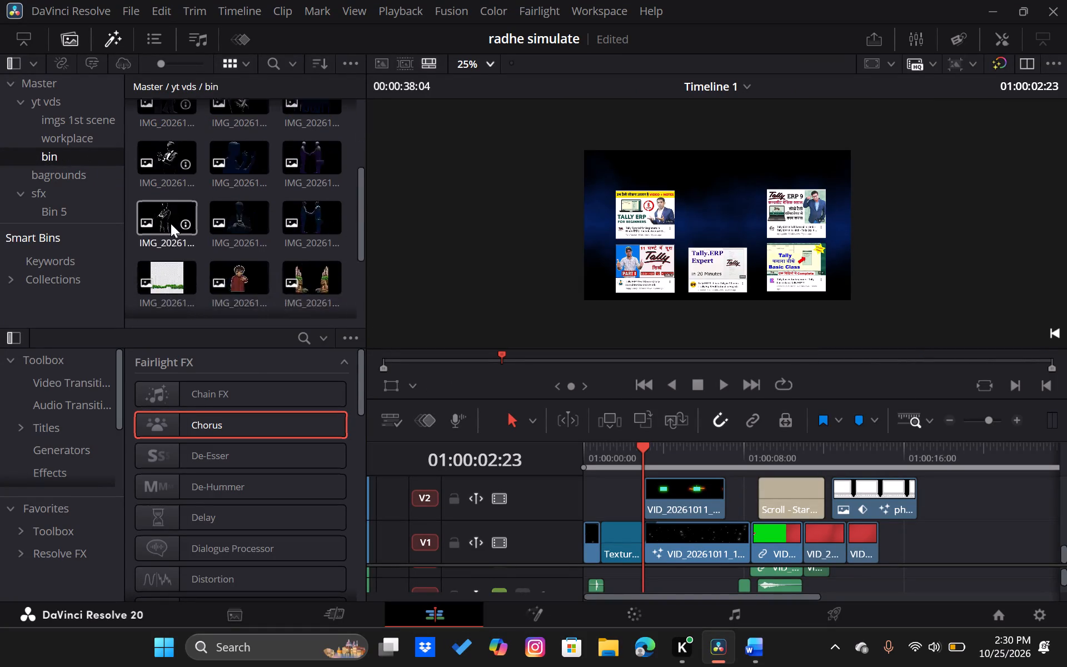
scroll(171, 223, down, 4)
scroll(170, 242, up, 1)
click(77, 140)
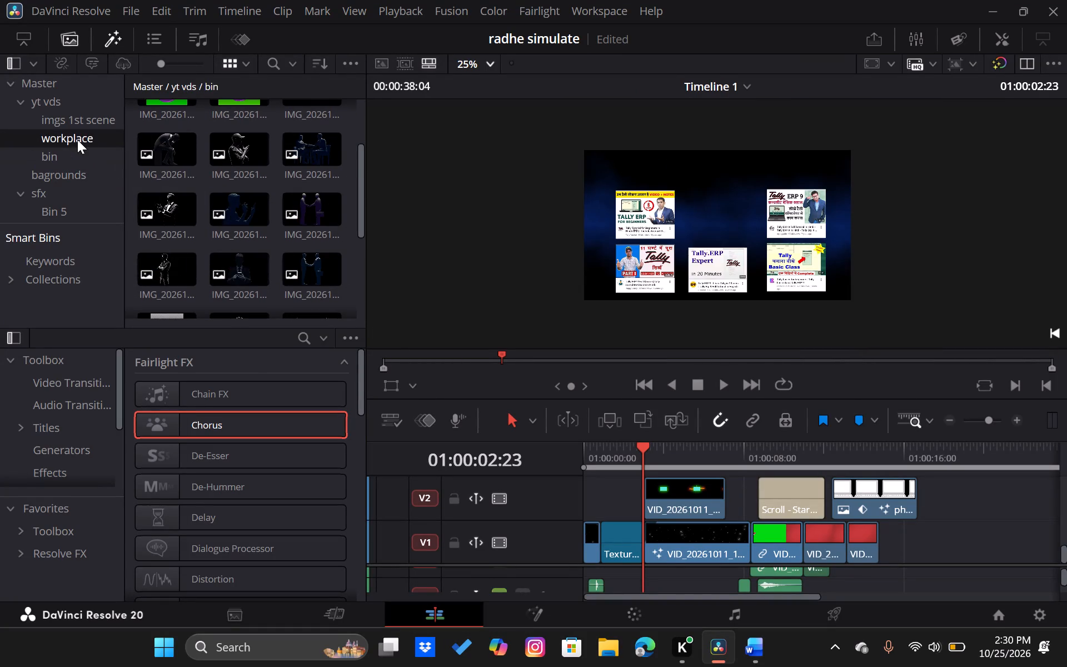
scroll(209, 157, up, 1)
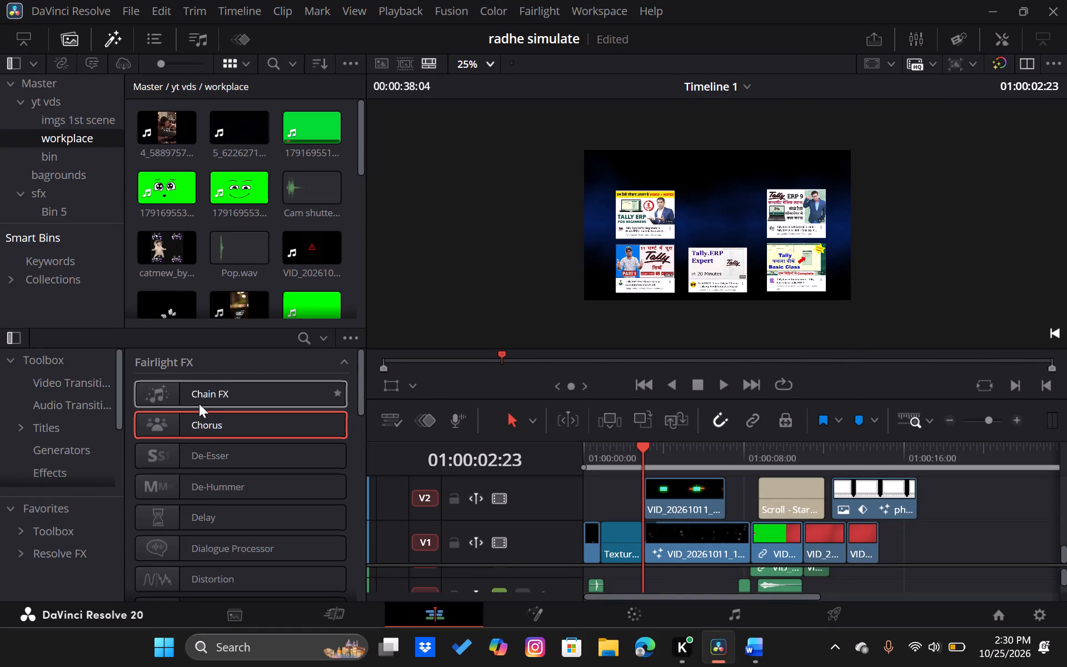
scroll(211, 180, up, 1)
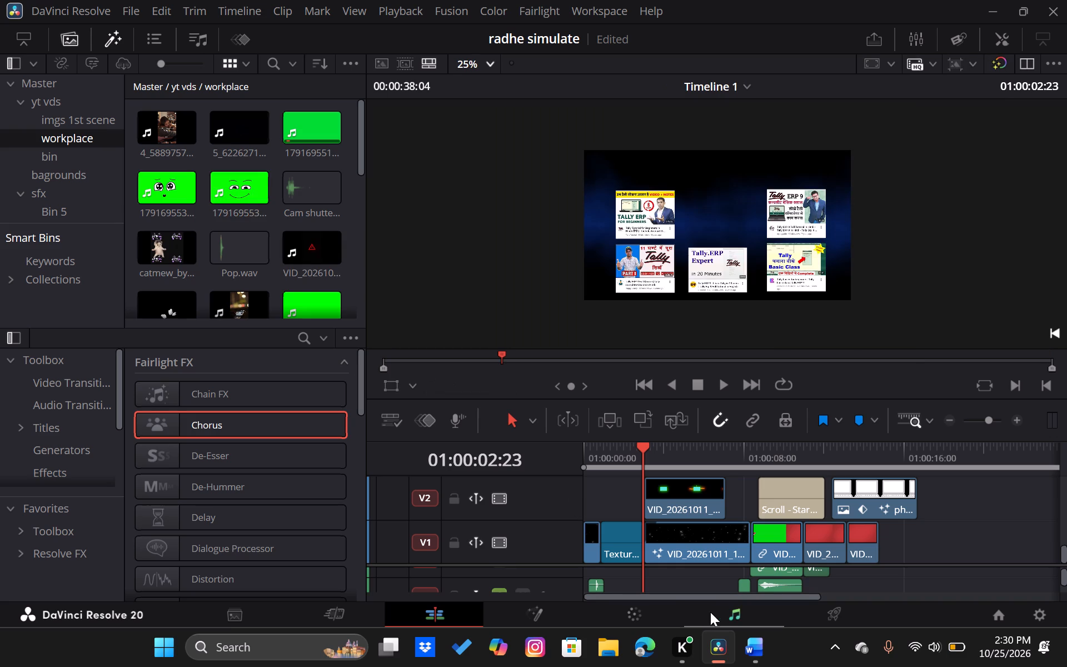
Switch to the Fairlight page and look through the Fairlight FX effects.
click(725, 614)
click(725, 614)
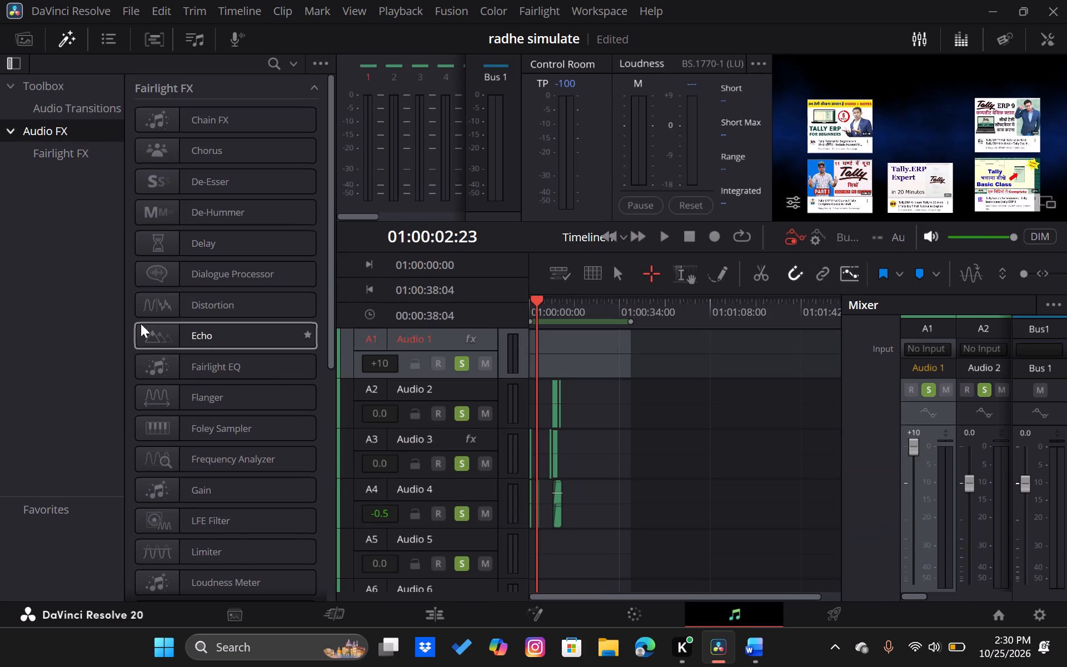
click(163, 337)
click(193, 199)
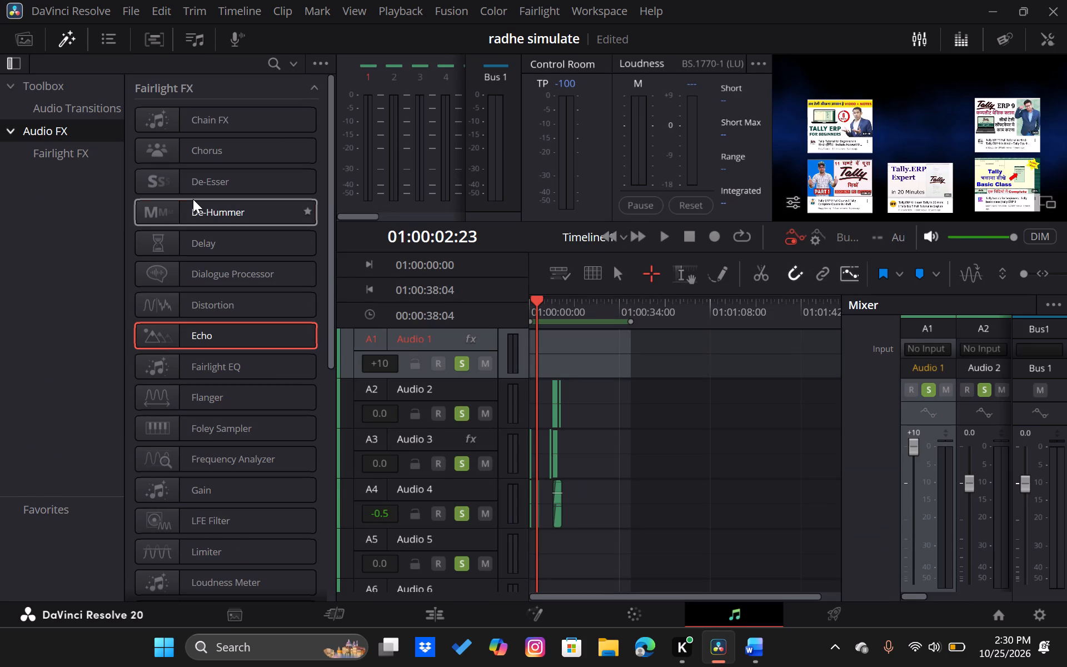
click(98, 148)
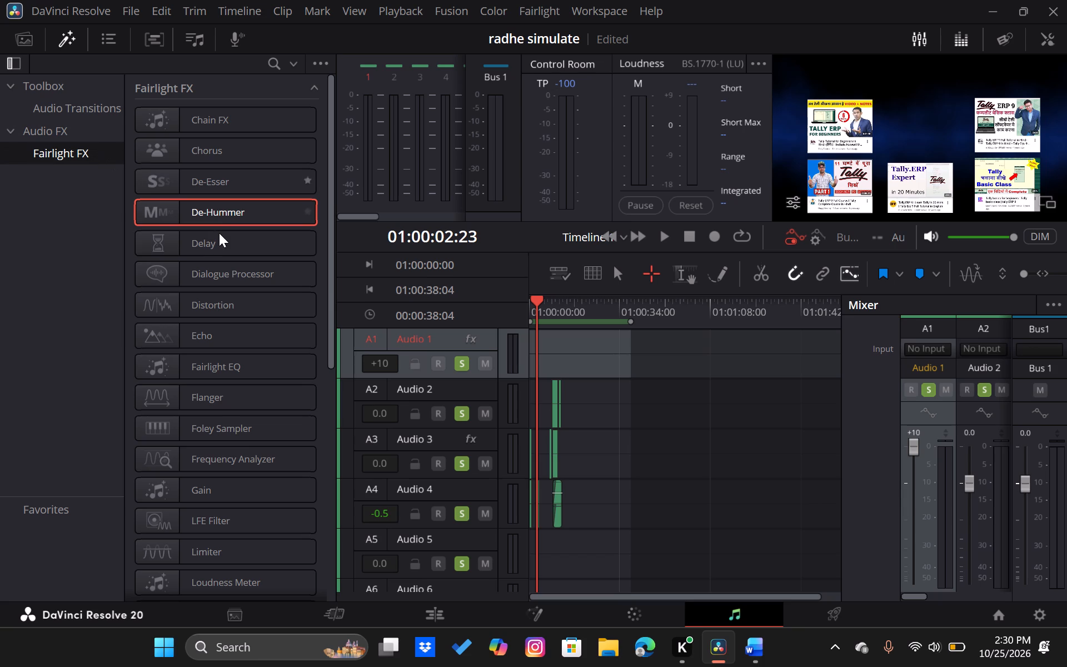
drag(219, 233, 301, 264)
click(261, 214)
click(232, 181)
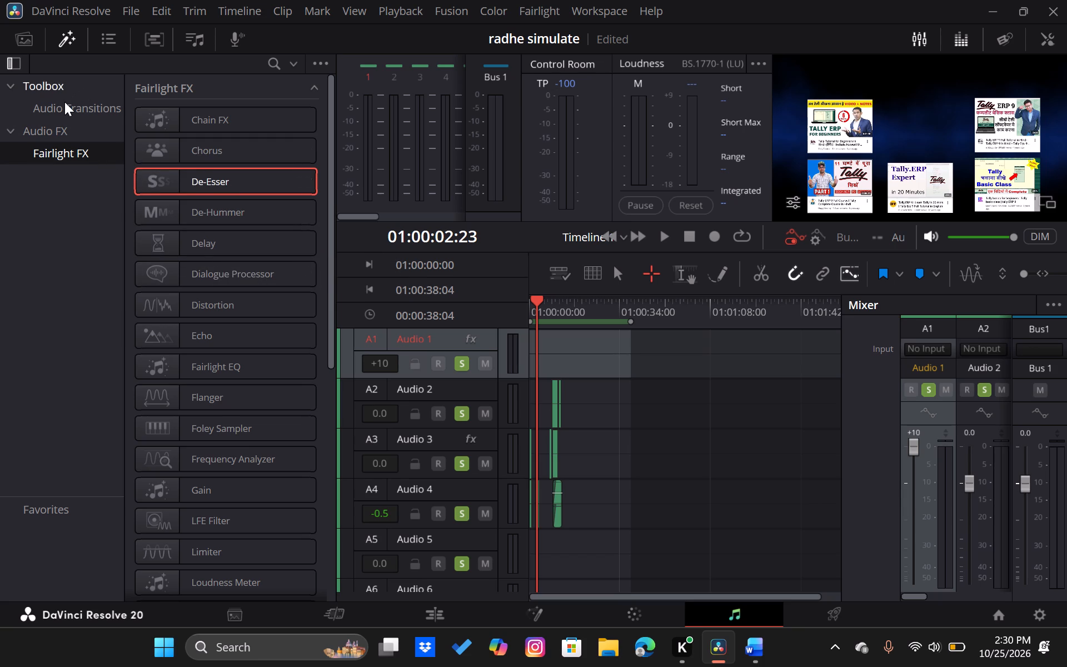
click(632, 610)
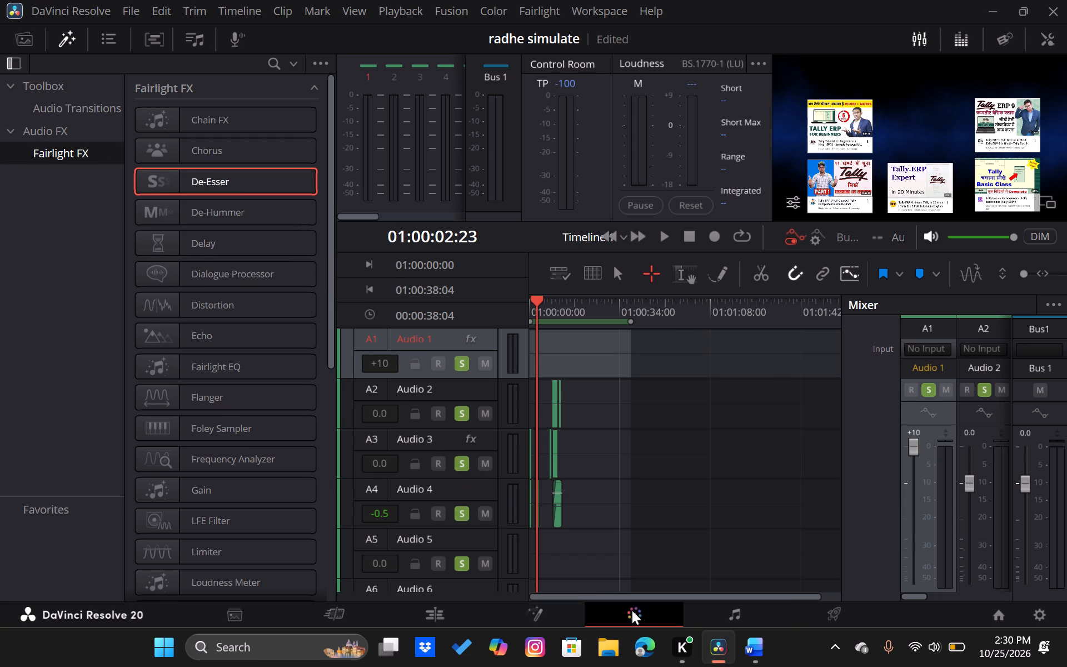
click(729, 623)
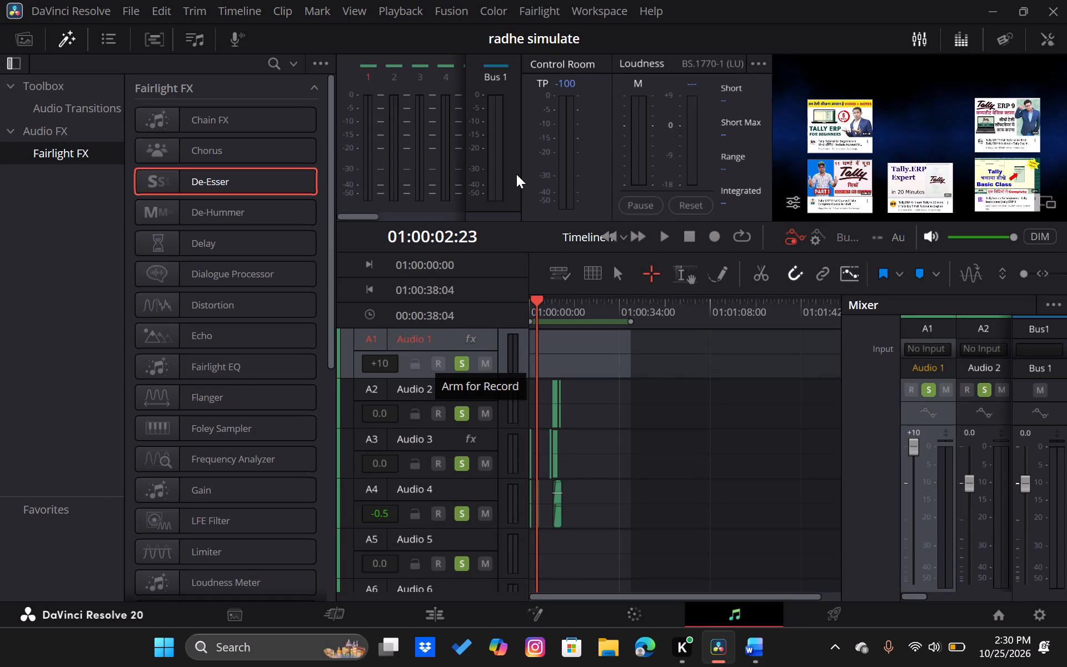
Hide the audio mixer on the Fairlight page.
click(918, 42)
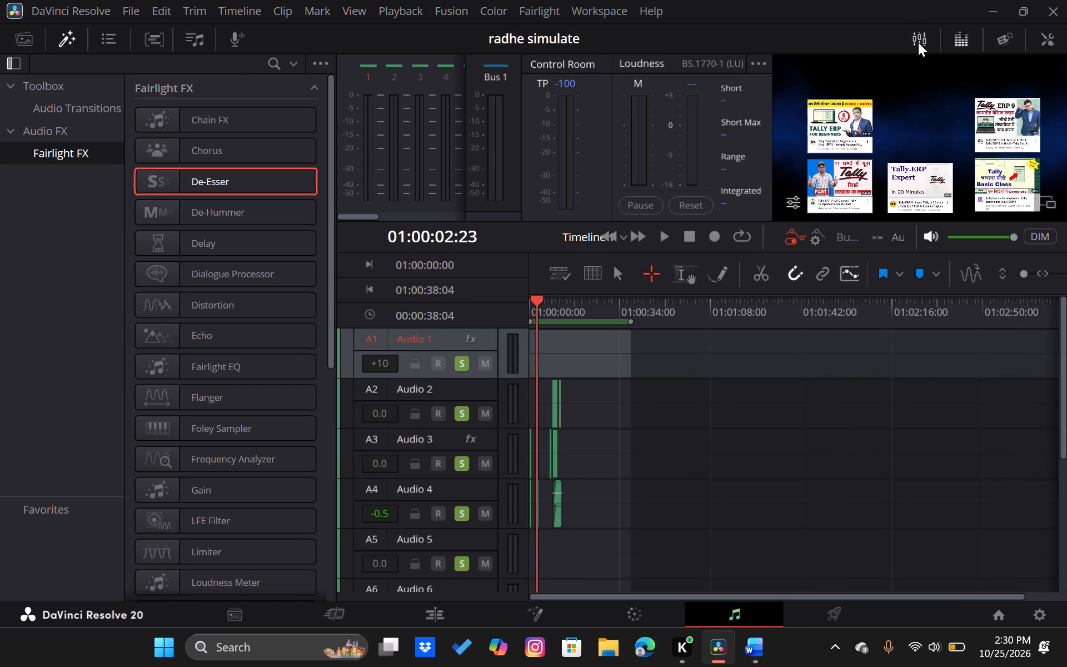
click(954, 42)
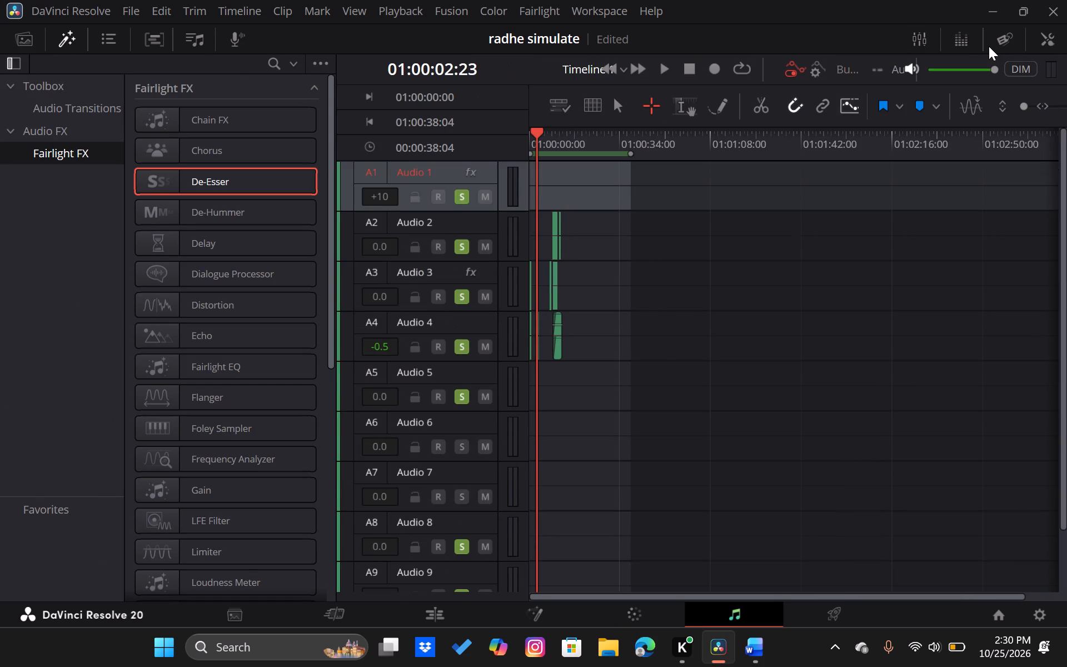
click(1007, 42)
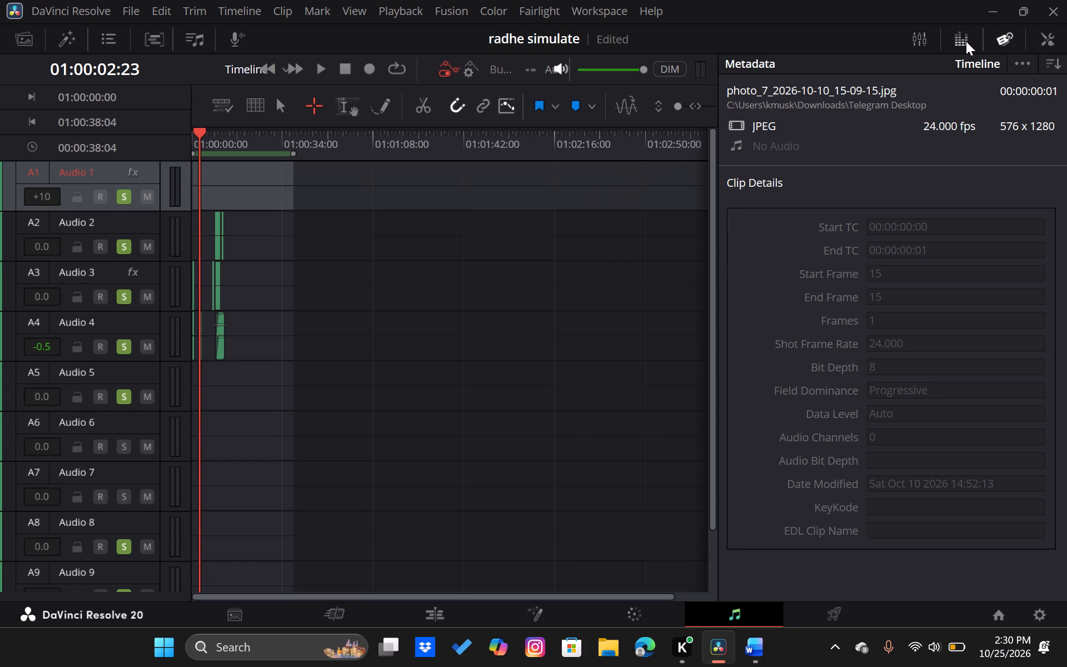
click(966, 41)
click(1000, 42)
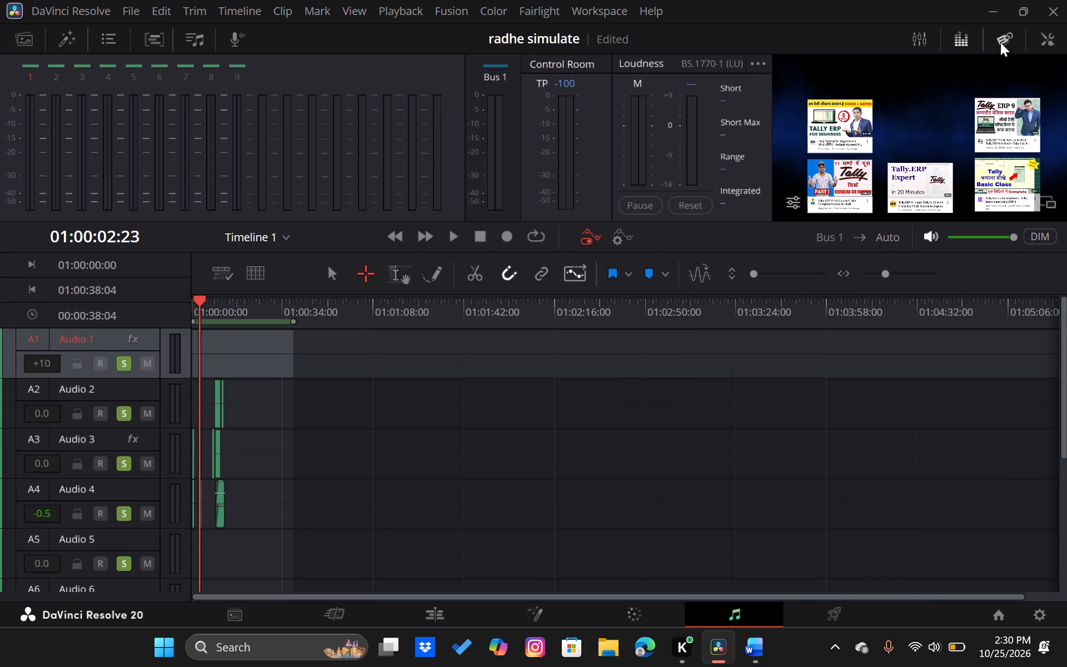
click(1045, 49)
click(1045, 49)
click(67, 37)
Show the media pool on the Fairlight page together with the Fairlight FX effects.
click(159, 182)
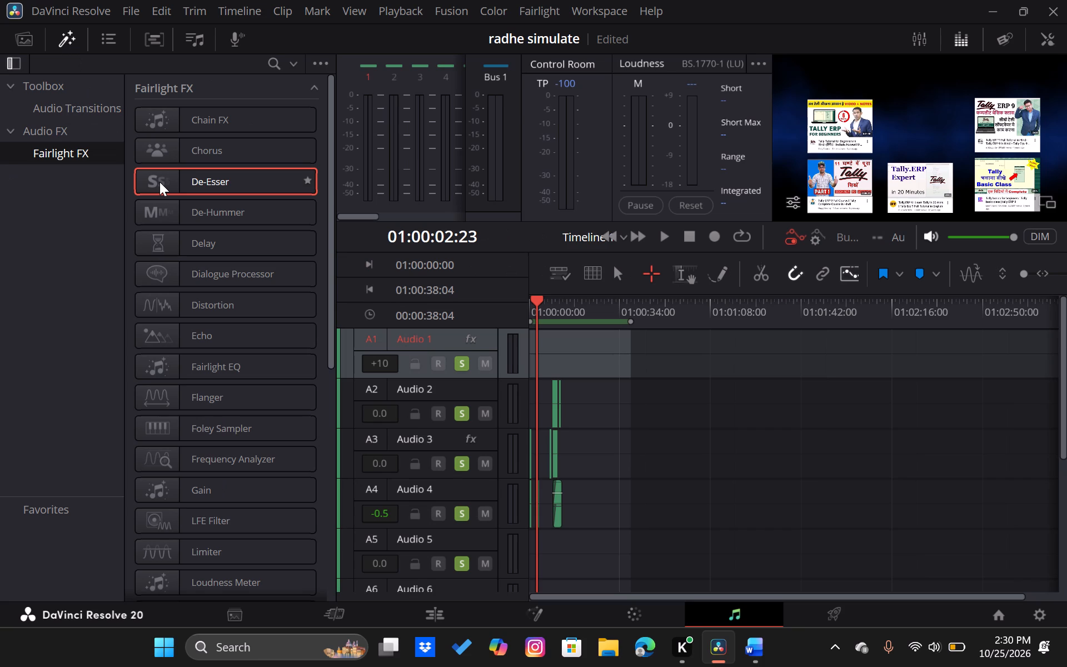
click(170, 152)
click(33, 42)
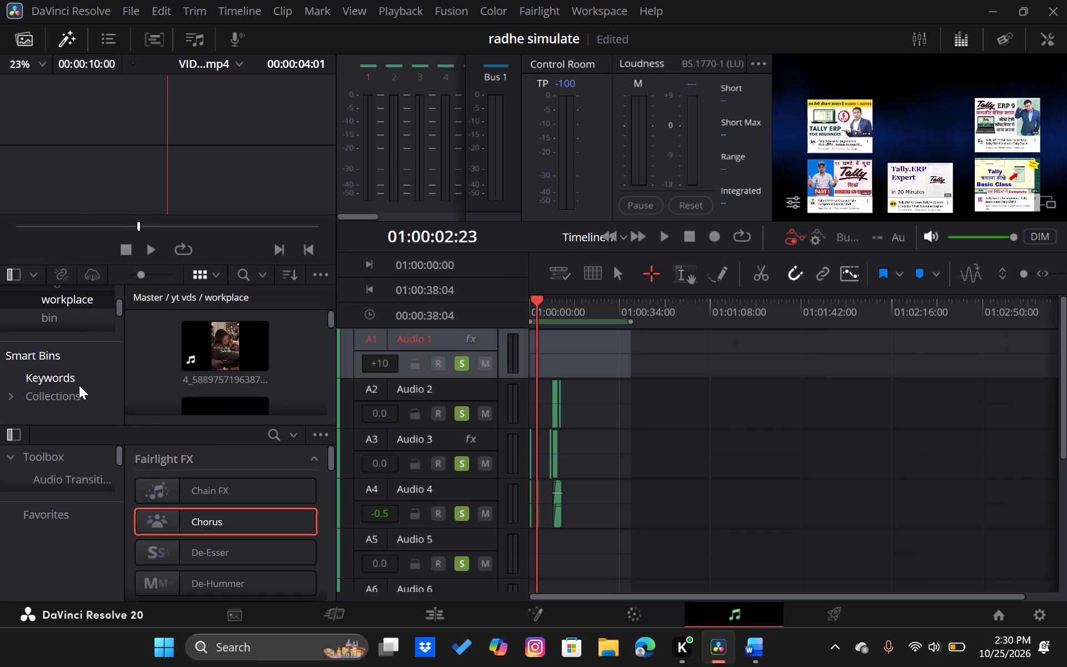
click(183, 494)
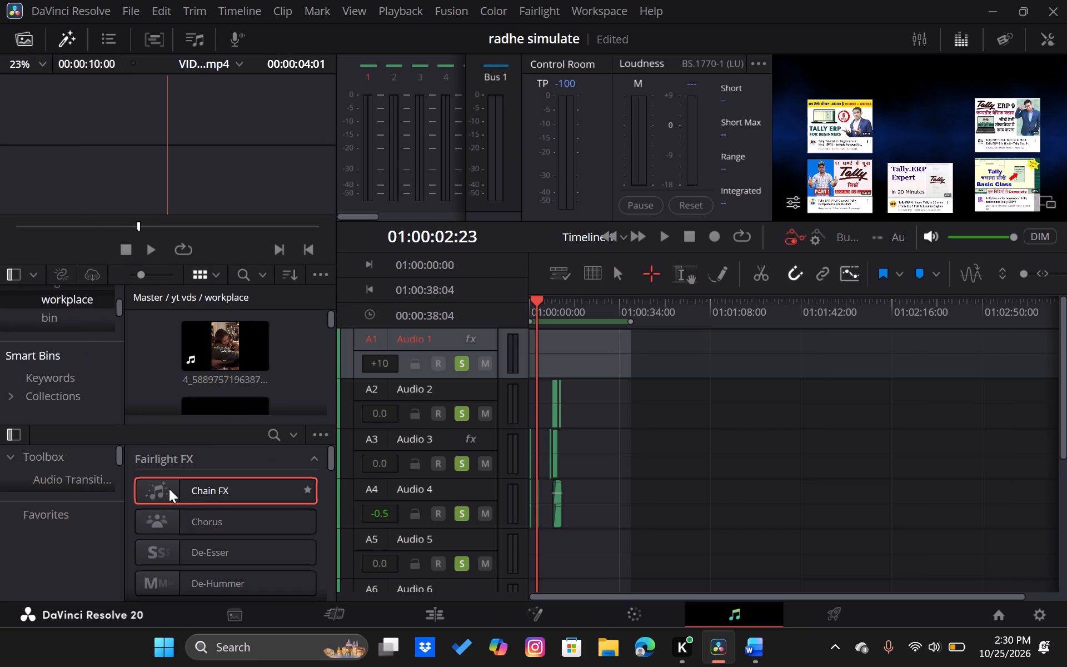
drag(169, 489, 203, 494)
click(233, 532)
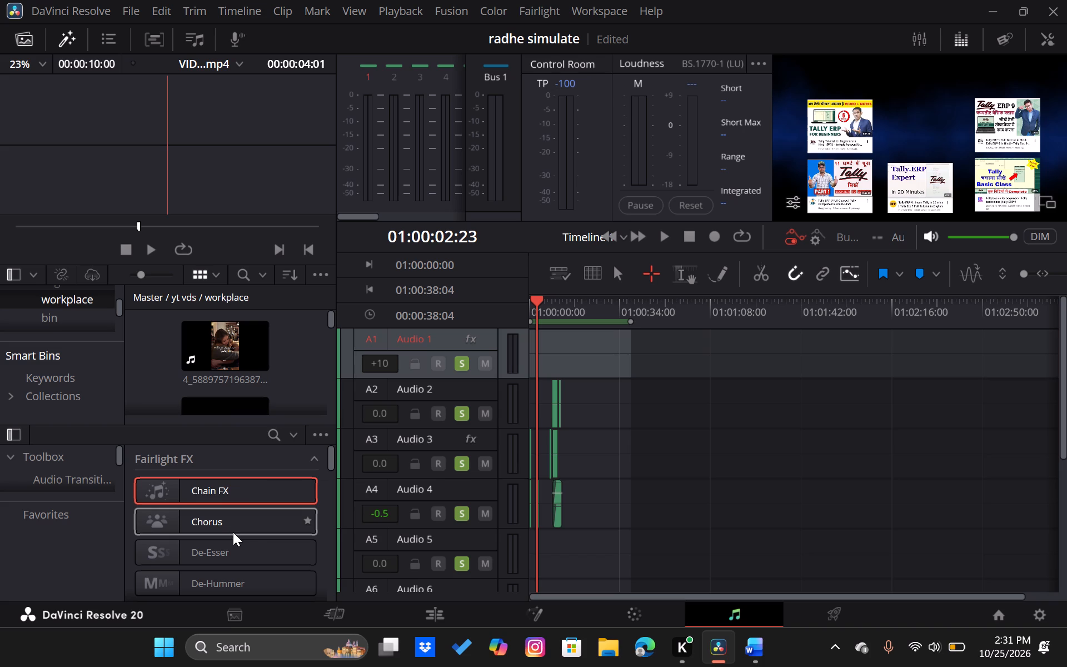
Preview the VID mp4 clip loaded in the source viewer.
click(125, 247)
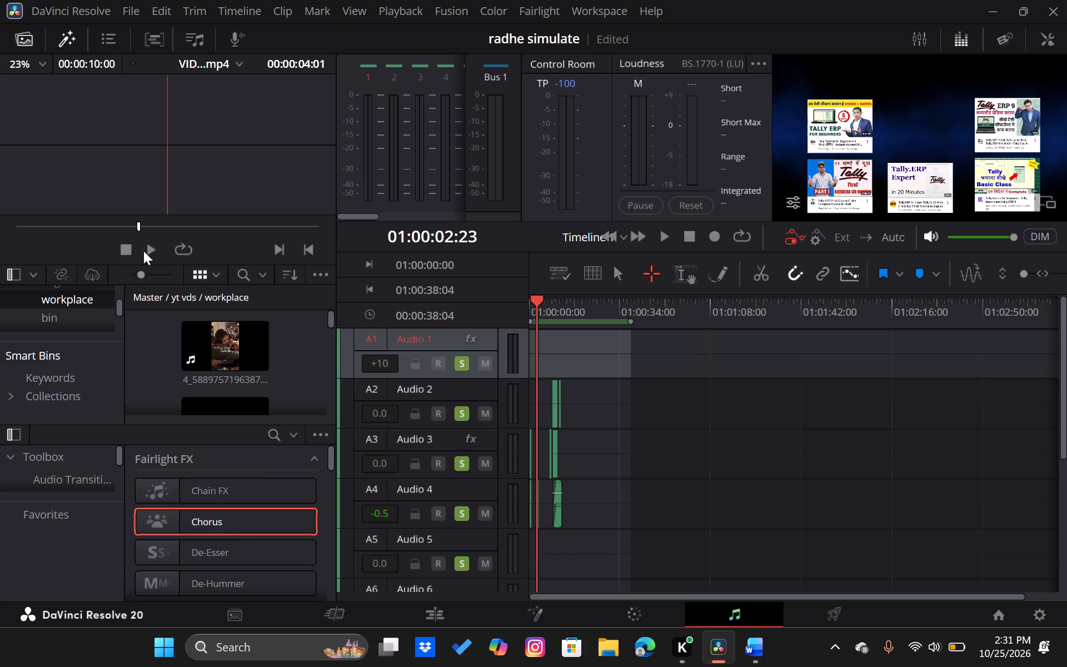
click(151, 251)
key(space)
key(space)
click(169, 488)
Preview the green-screen mp4 clip from the workplace bin and scrub it back to about 00:00:05:06.
scroll(231, 531, down, 1)
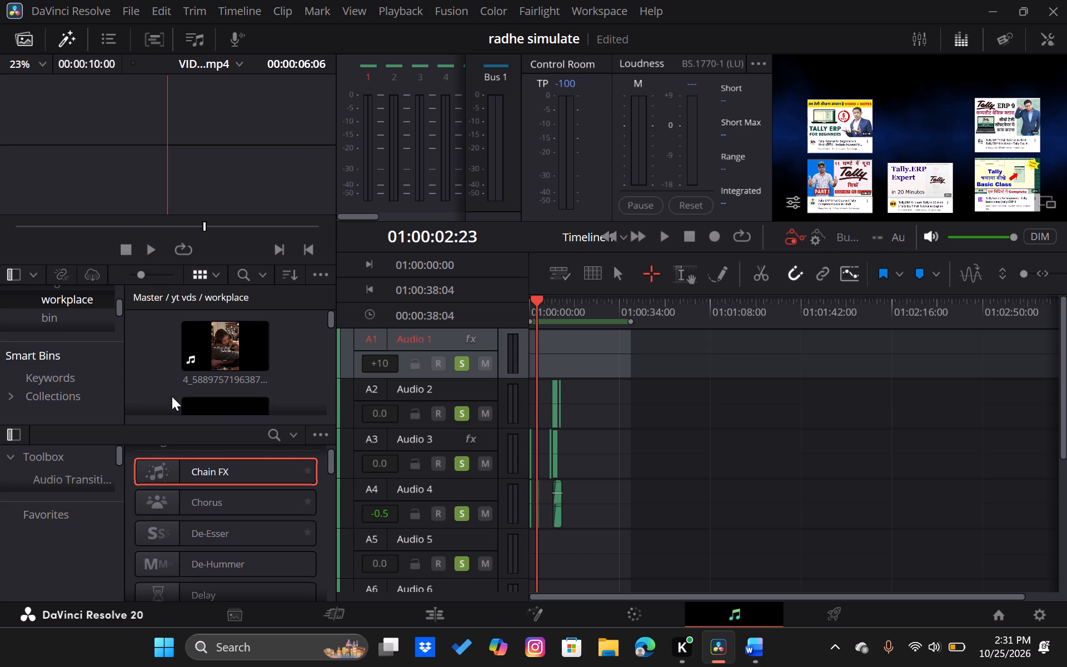
scroll(172, 396, down, 2)
click(215, 376)
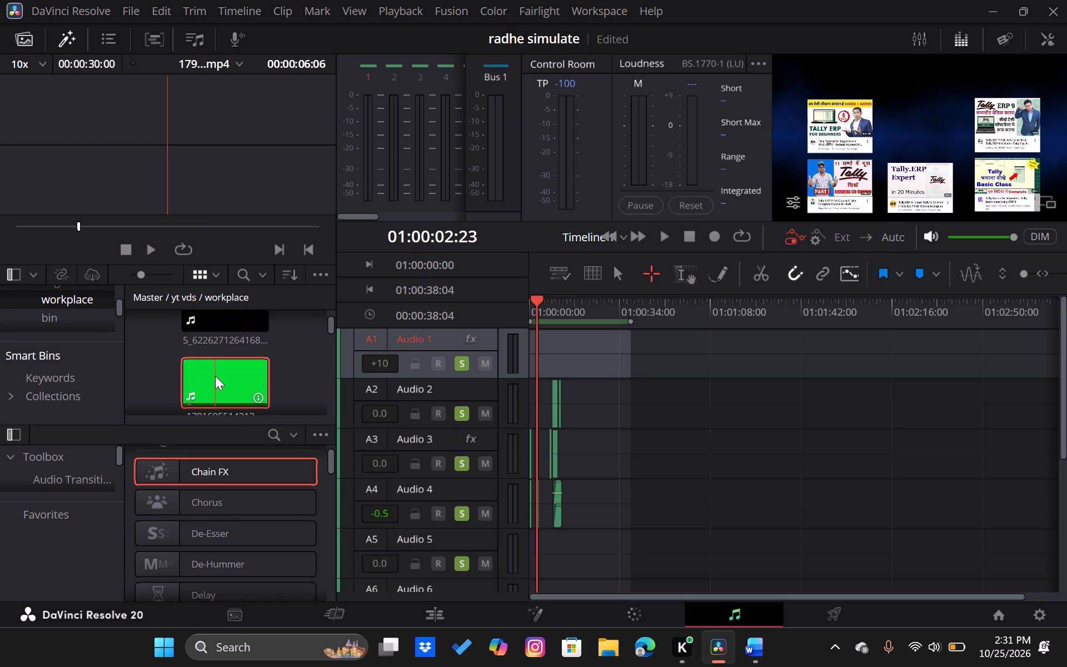
key(space)
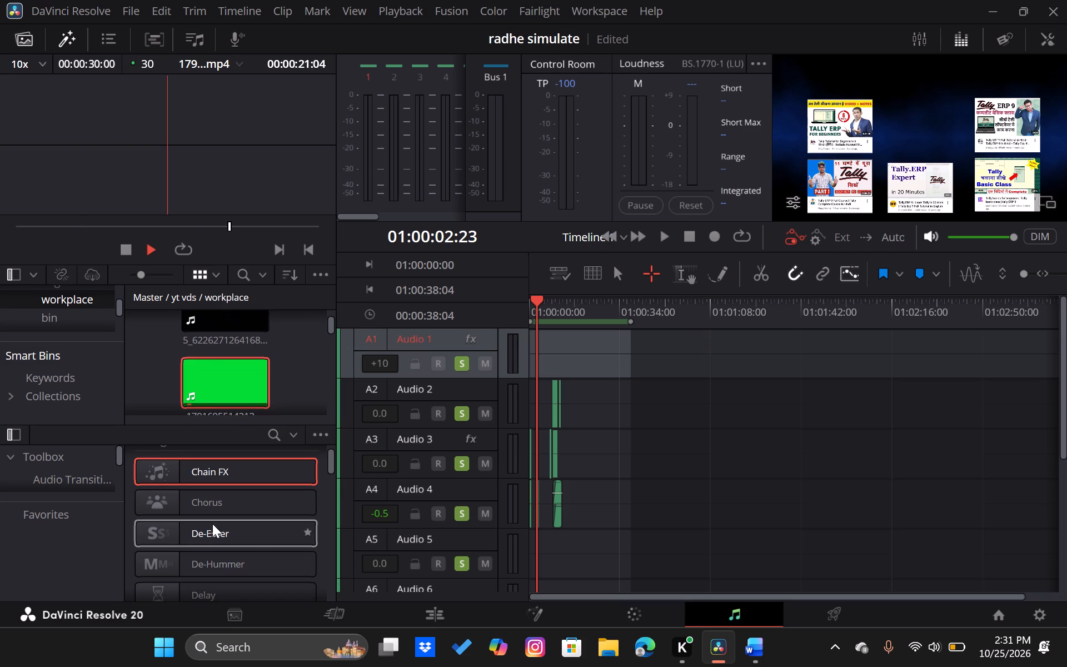
key(space)
drag(231, 224, 68, 232)
Check the Keywords and Collections smart bins and load the 19312 kids sound clip in the source viewer.
click(56, 380)
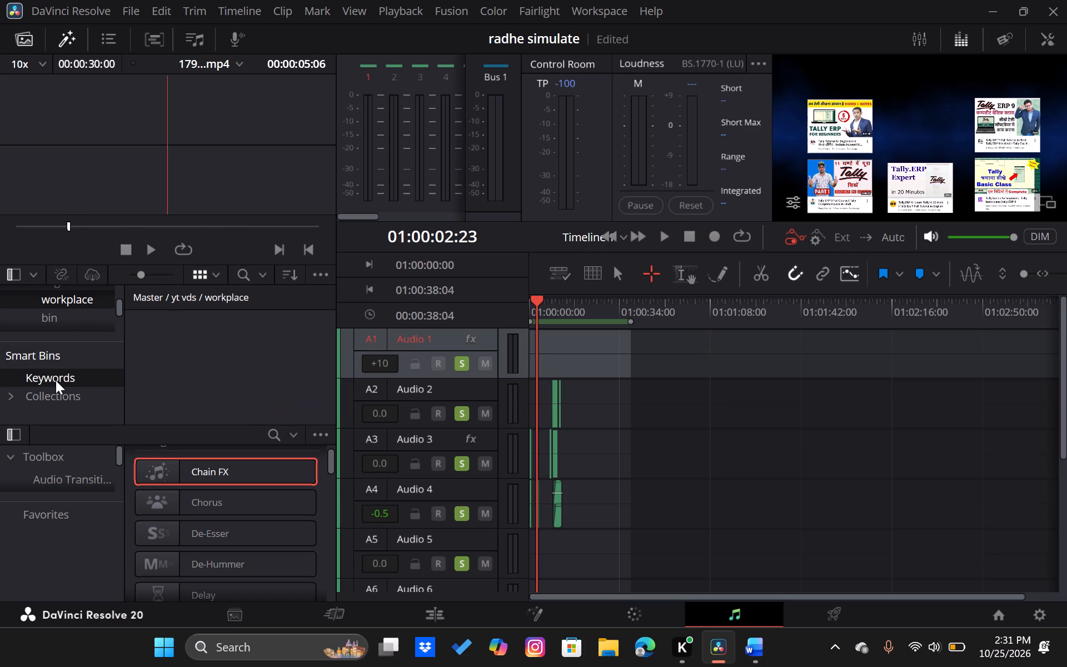
click(57, 399)
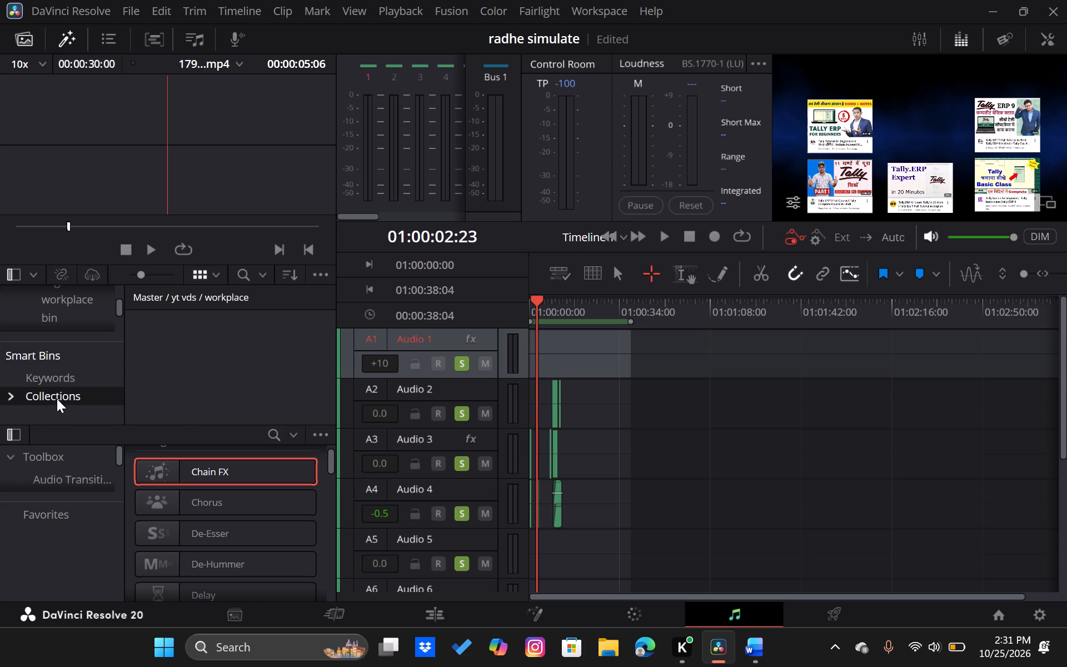
scroll(57, 399, down, 1)
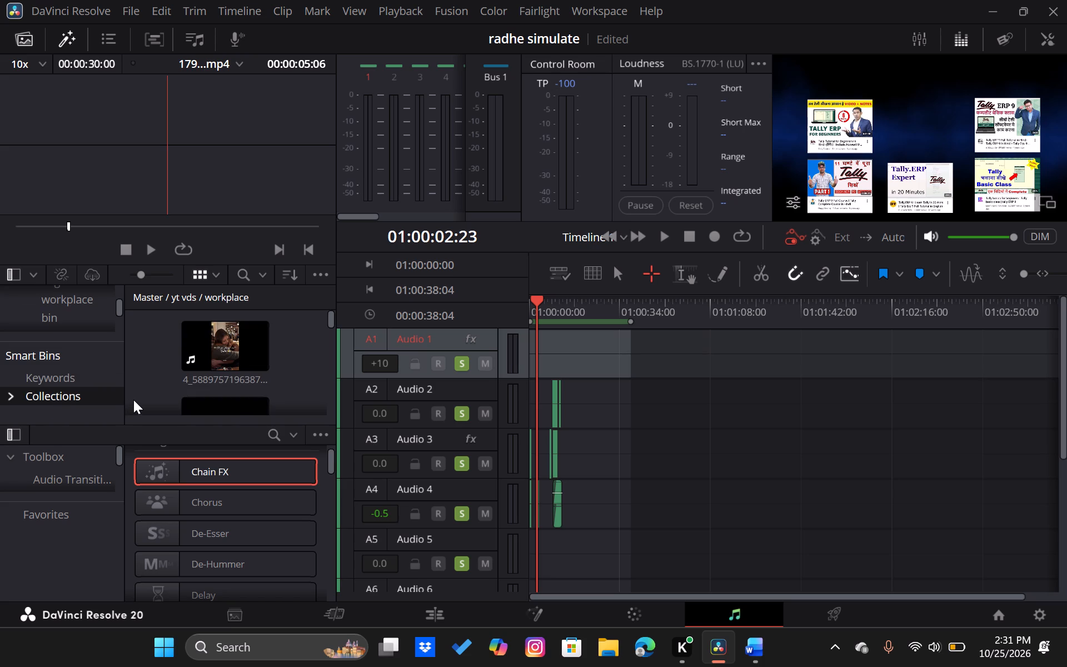
scroll(167, 382, down, 5)
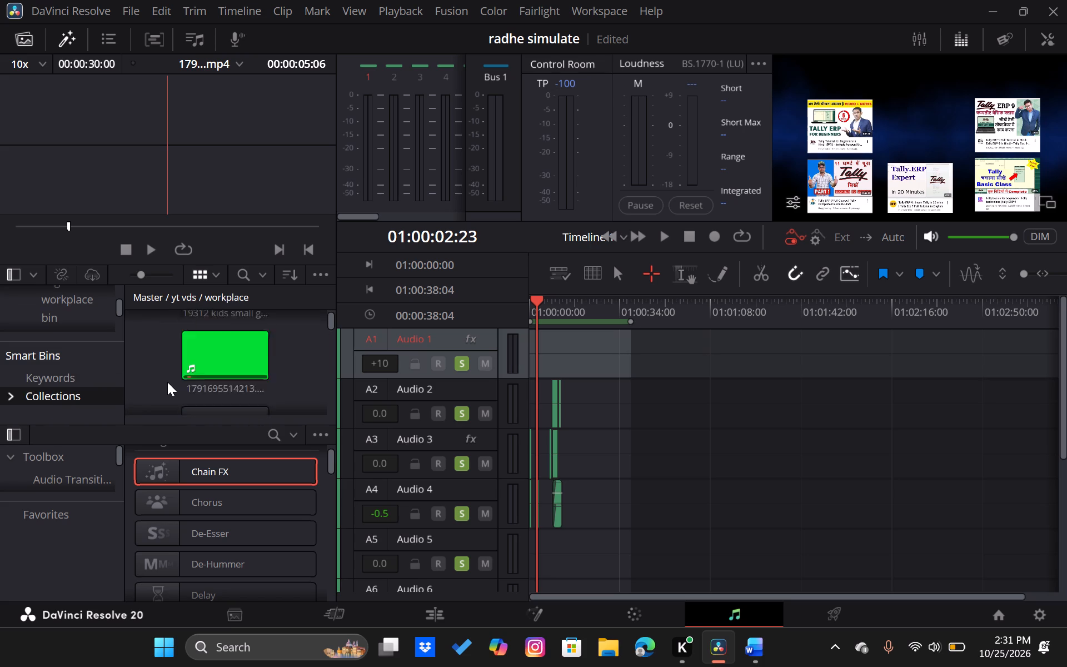
scroll(167, 382, up, 1)
click(259, 363)
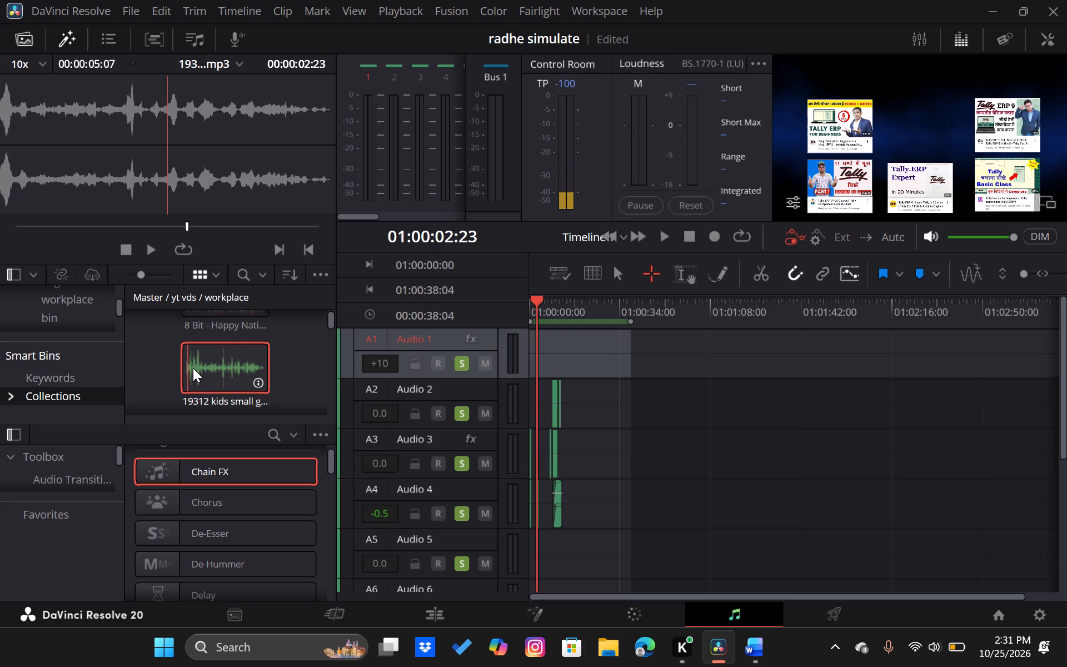
scroll(74, 391, down, 1)
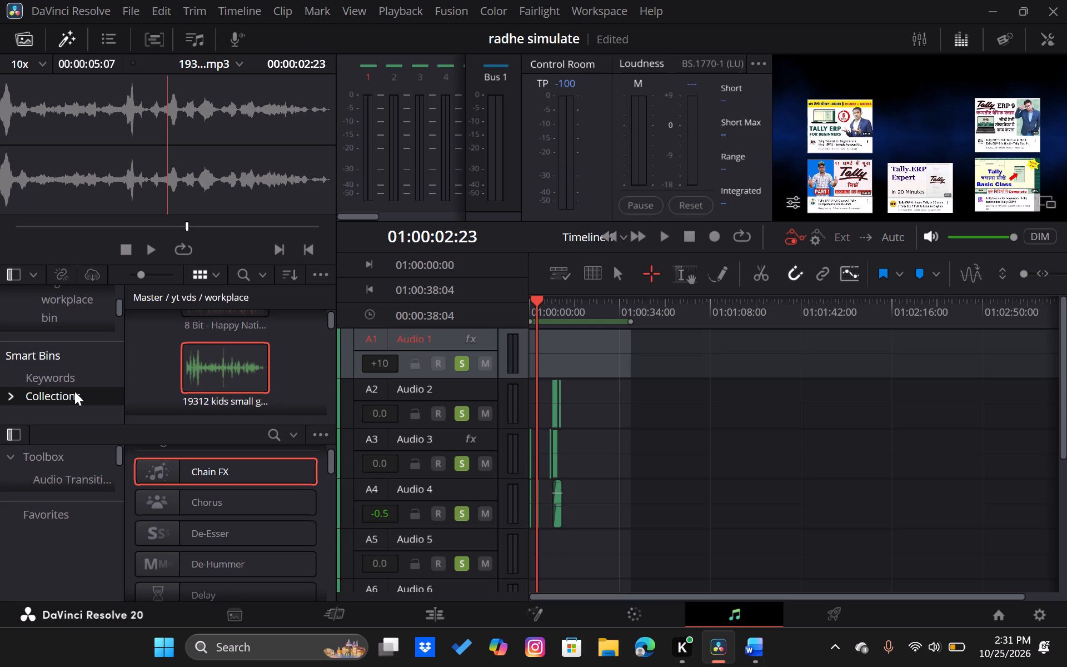
Expand the Collections smart bins and browse down to the Audio Only collection.
click(10, 395)
scroll(10, 395, down, 1)
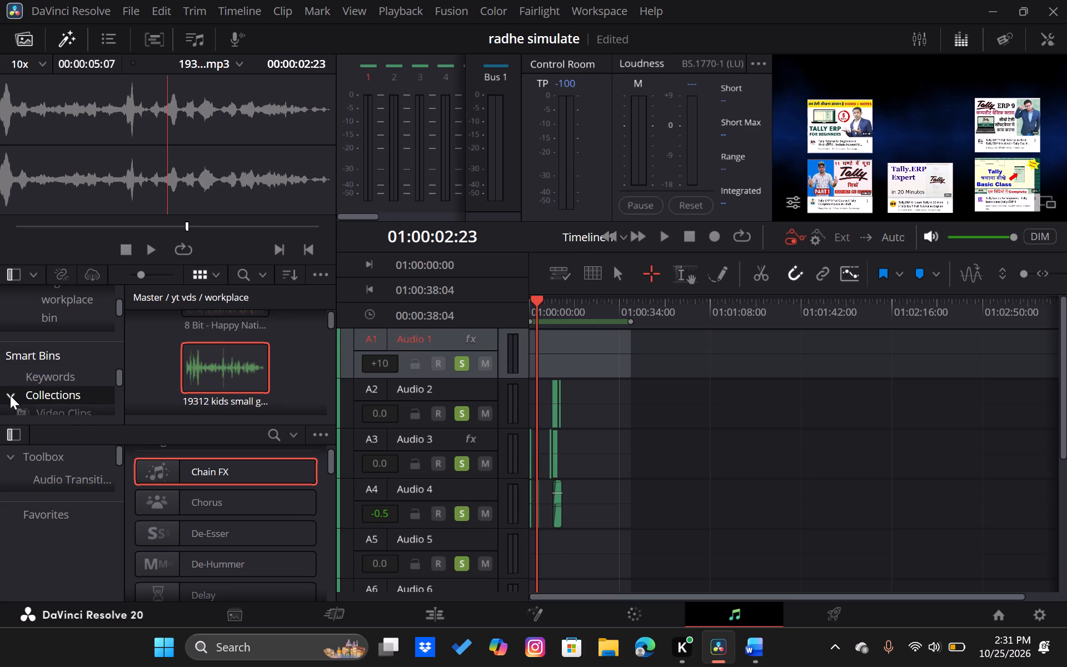
scroll(10, 395, down, 2)
click(41, 396)
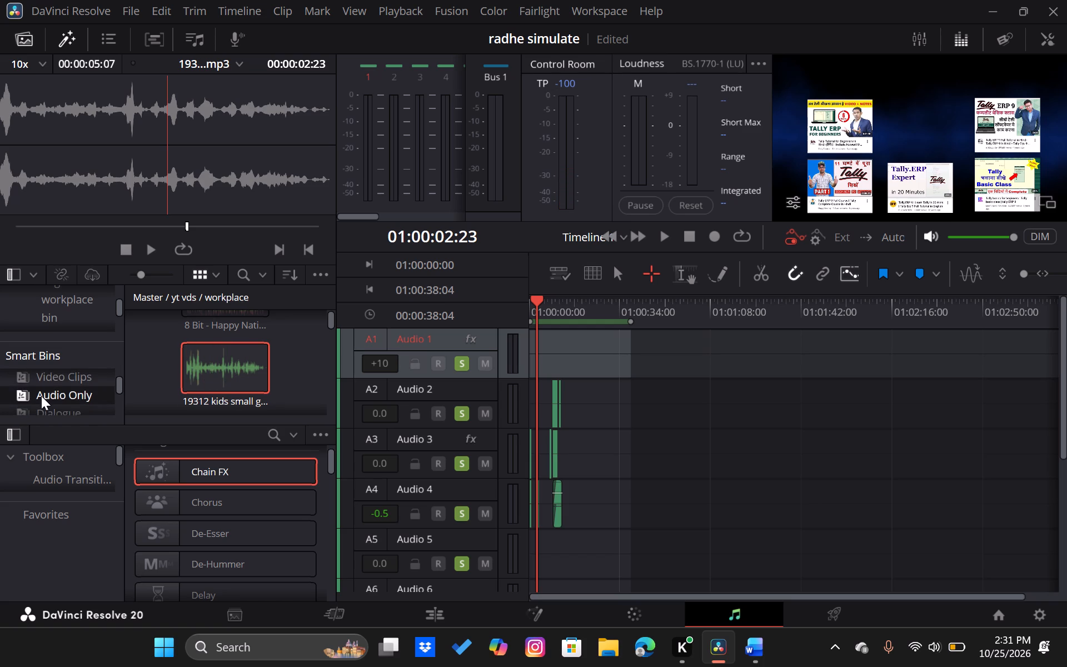
Audition the Anime WOW sound and the 8 Bit - Happy clip from the workplace bin.
scroll(41, 396, down, 1)
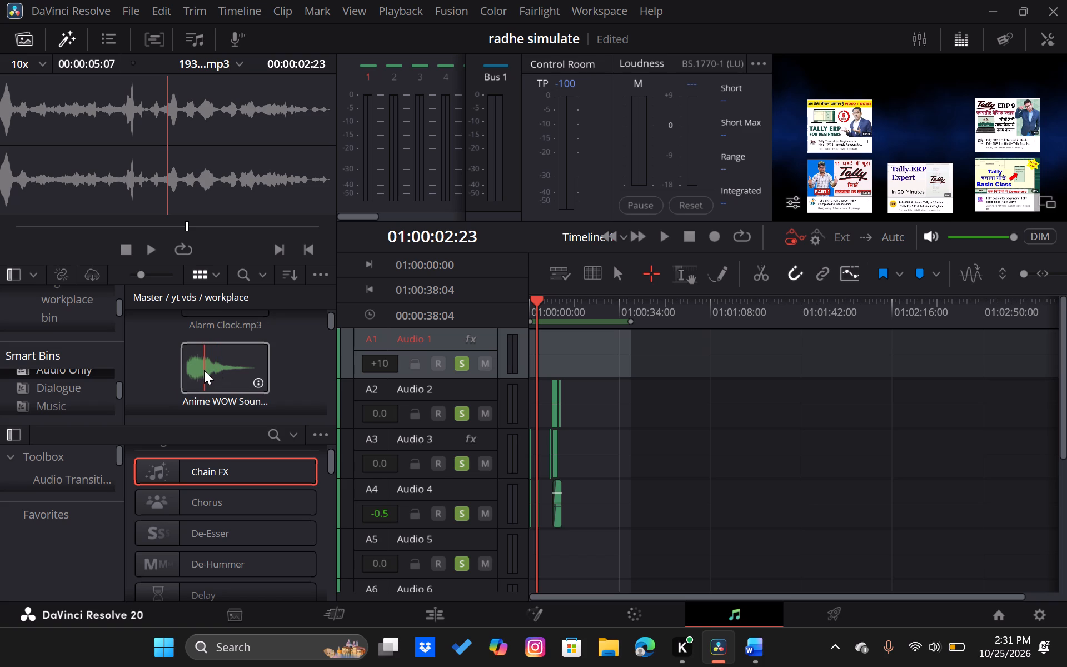
click(204, 370)
key(space)
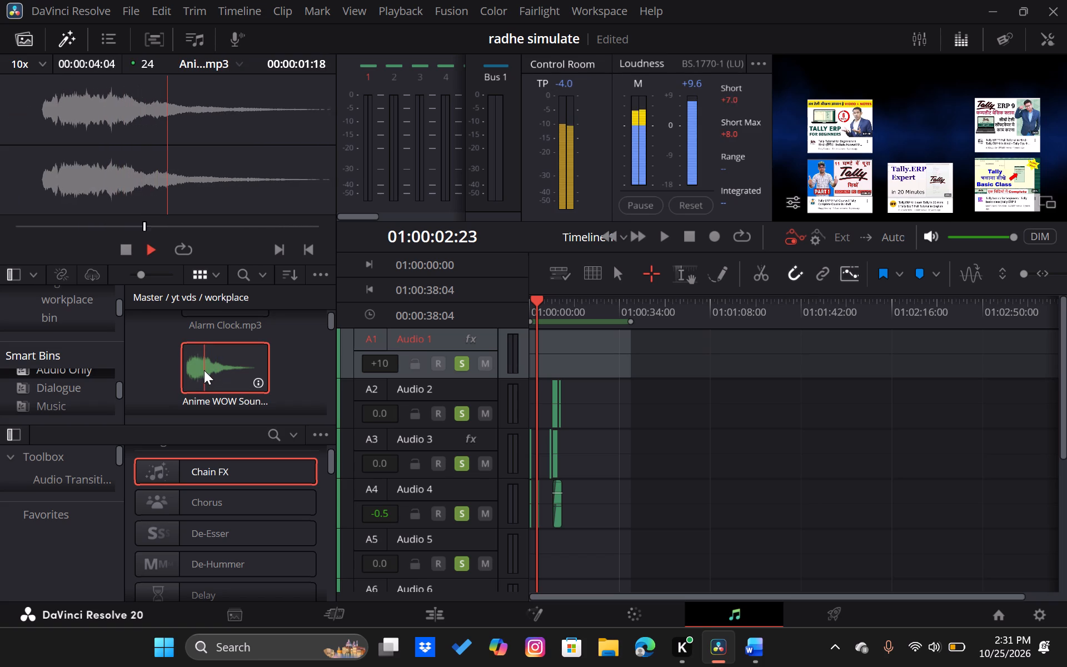
key(space)
scroll(204, 370, up, 9)
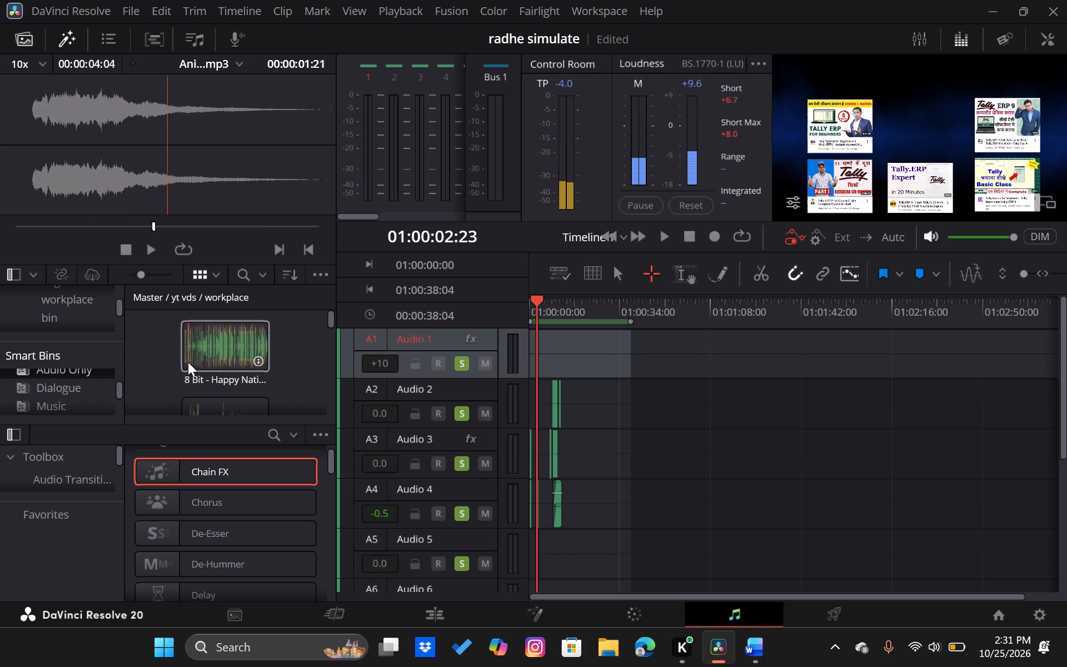
click(216, 351)
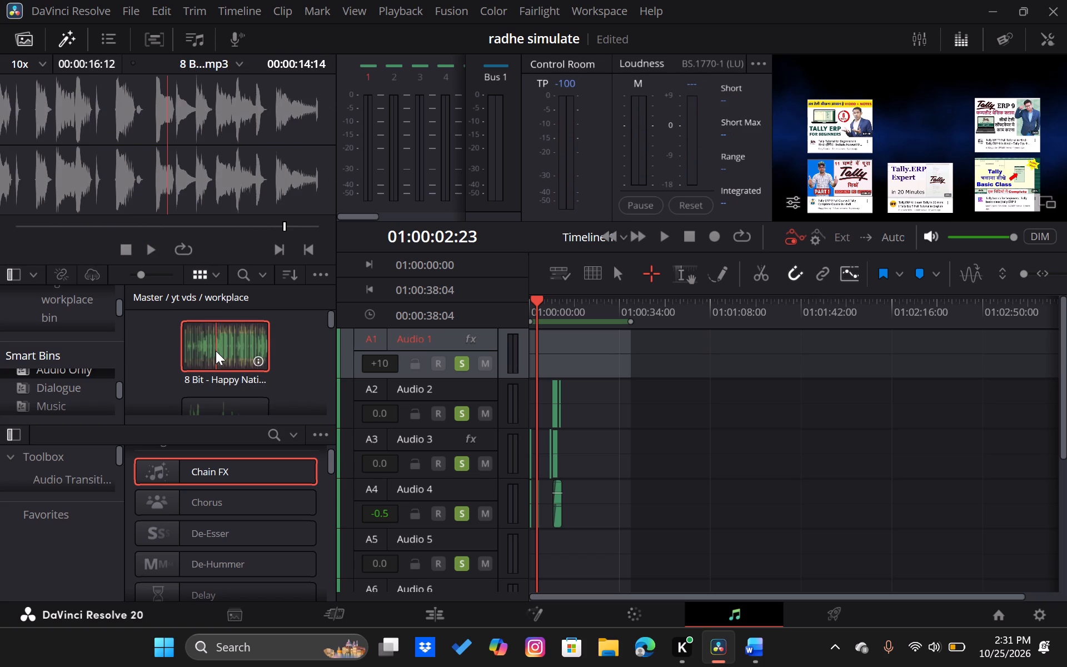
key(space)
key(space)
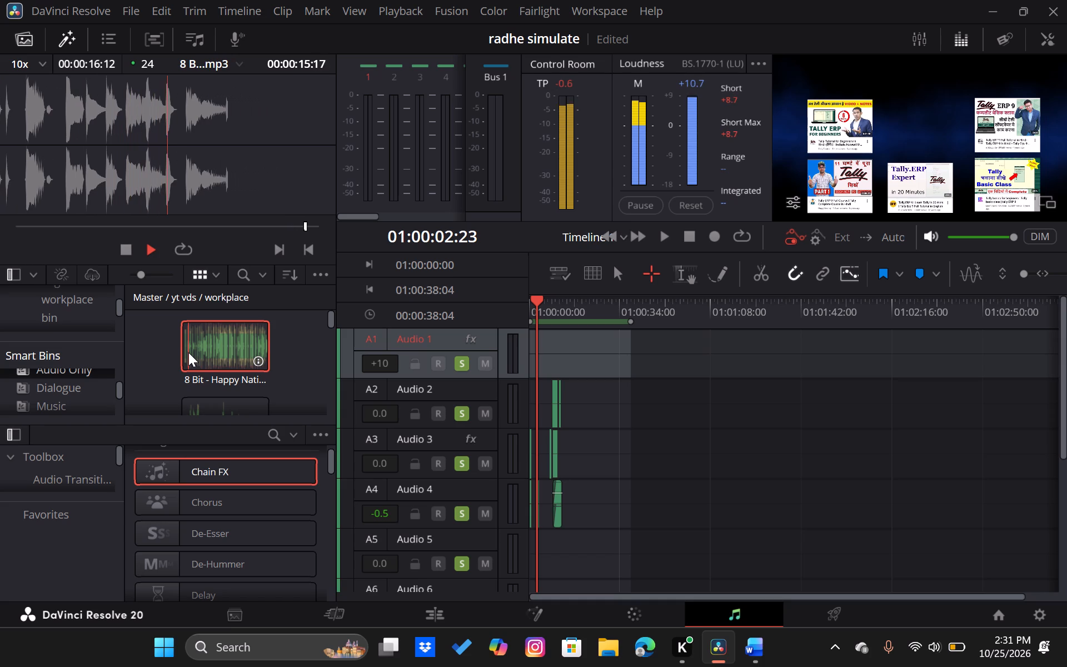
Audition the 19312 kids sound and Alarm Clock.mp3 from the workplace bin.
scroll(188, 352, down, 1)
click(188, 352)
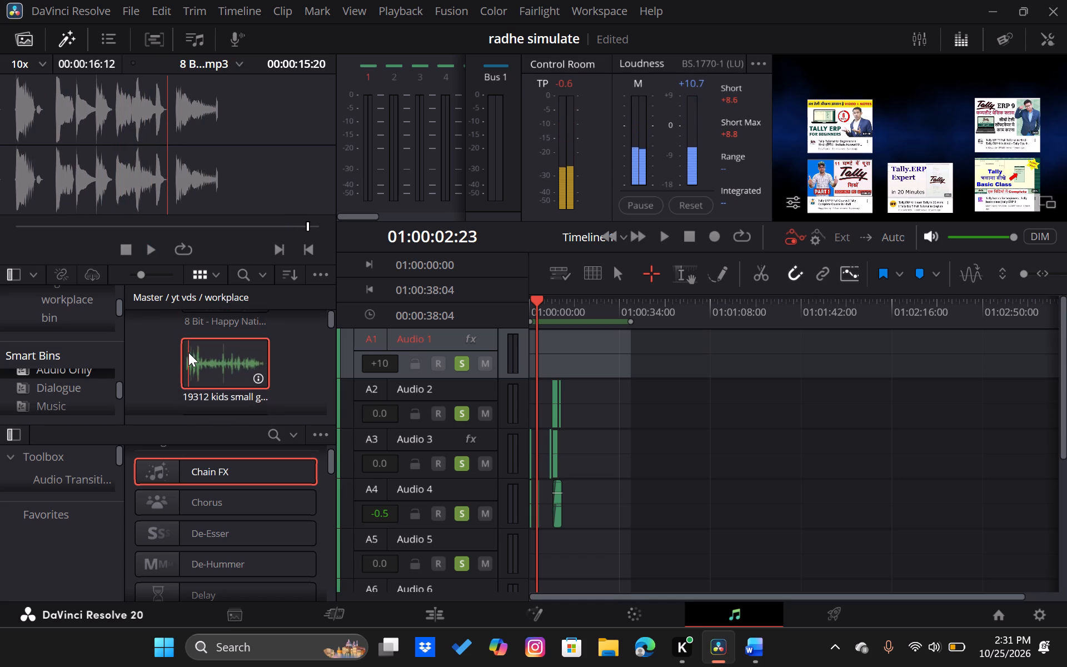
key(space)
key(space)
scroll(188, 352, down, 1)
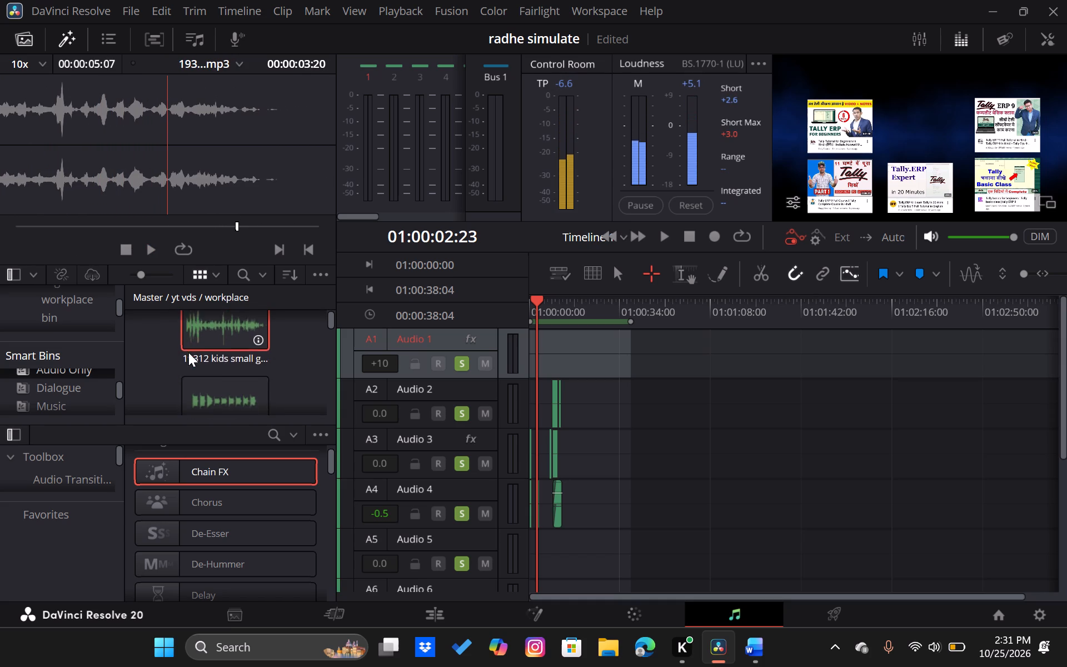
scroll(188, 352, down, 1)
click(188, 352)
key(space)
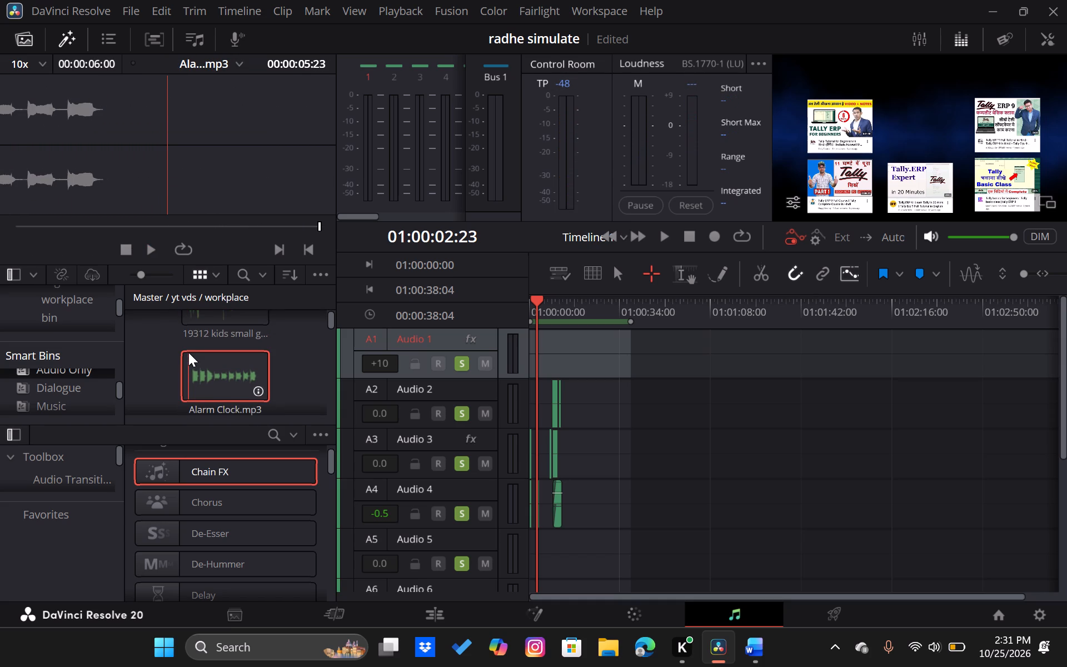
click(188, 361)
key(space)
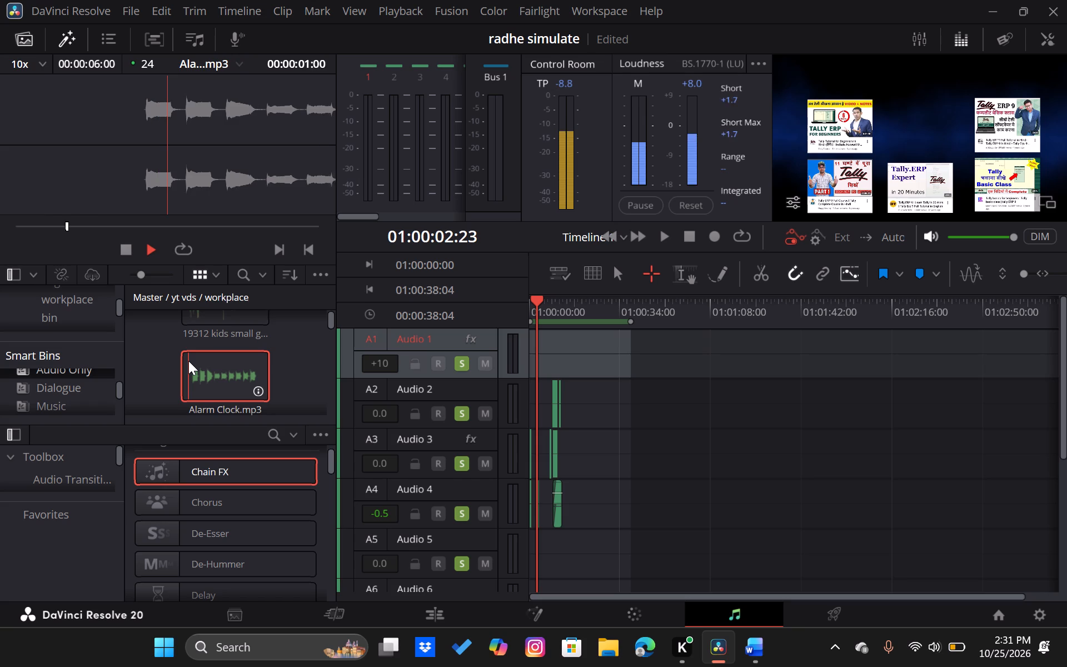
key(space)
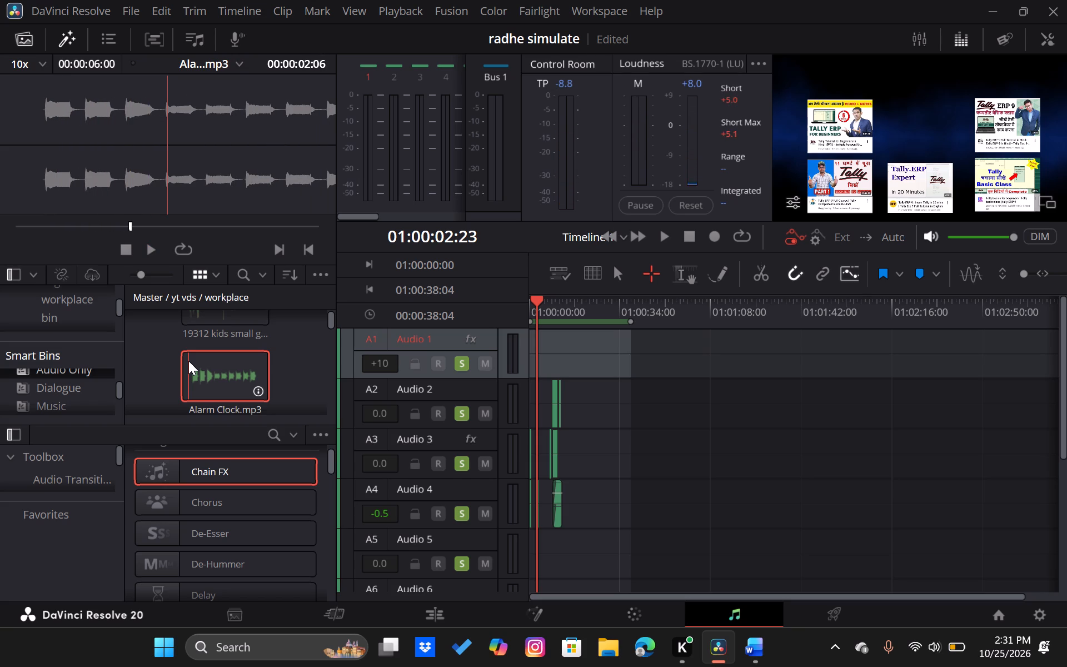
Replay the Anime WOW sound and audition the Awkward Cricket sound in the source viewer.
scroll(188, 361, down, 1)
click(188, 361)
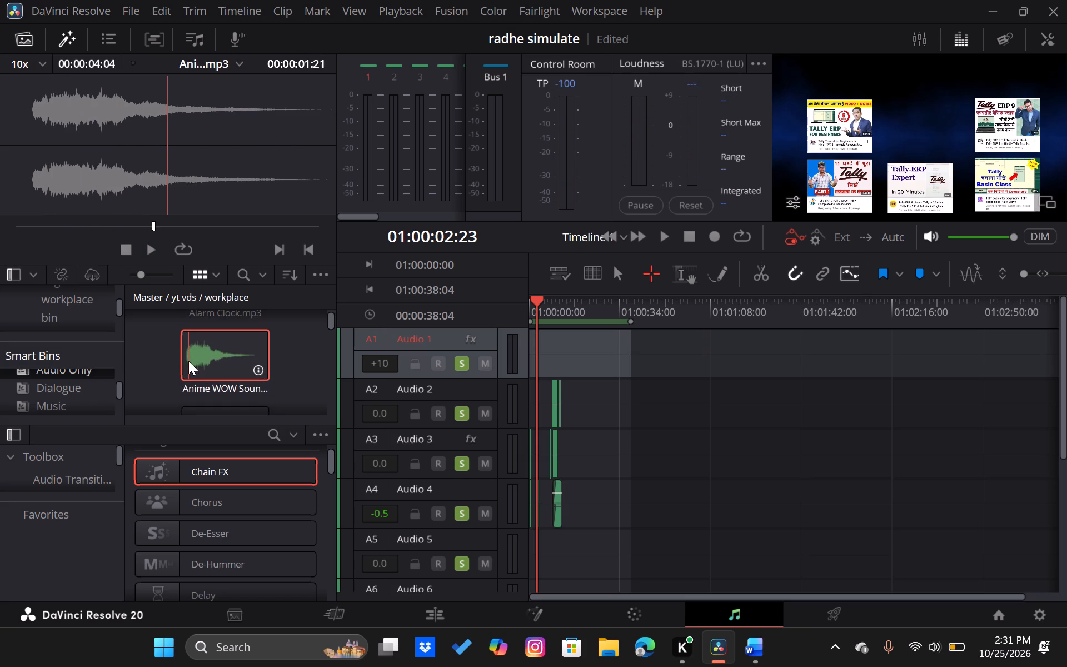
key(space)
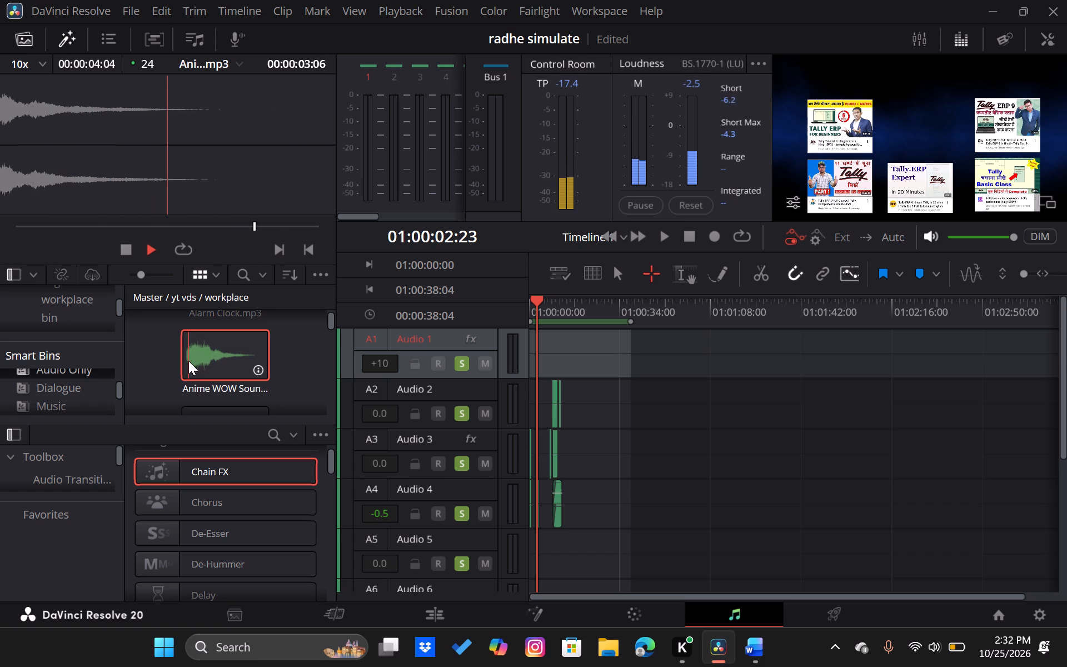
scroll(188, 361, down, 1)
click(188, 361)
key(space)
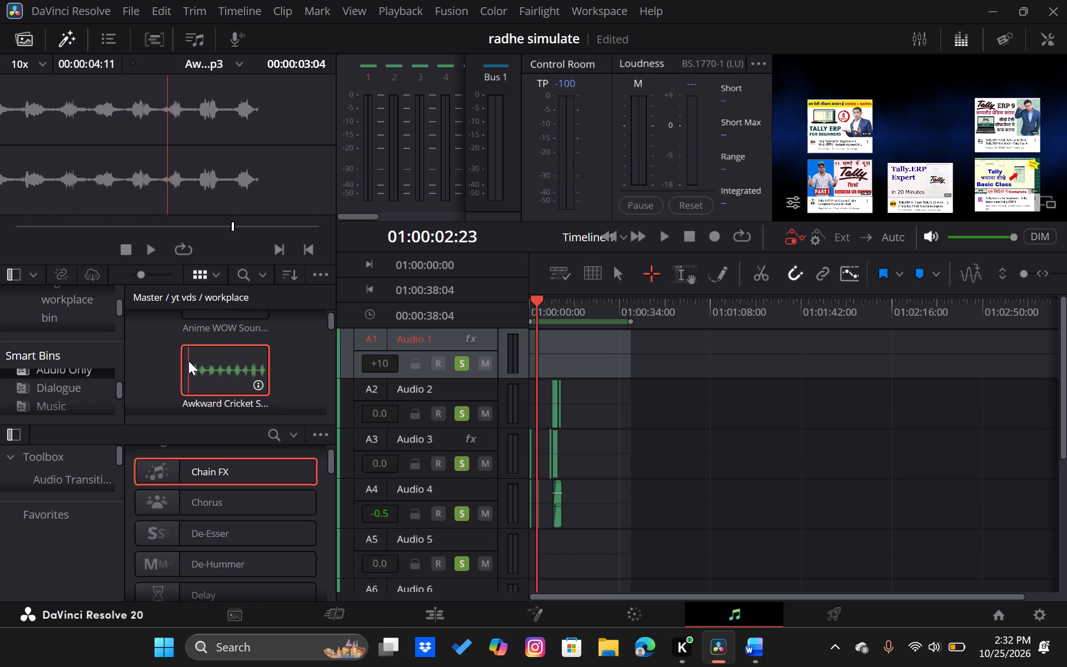
key(space)
Audition Aww.mp3 and the AYE Sound Effect clip in the source viewer.
scroll(188, 361, down, 1)
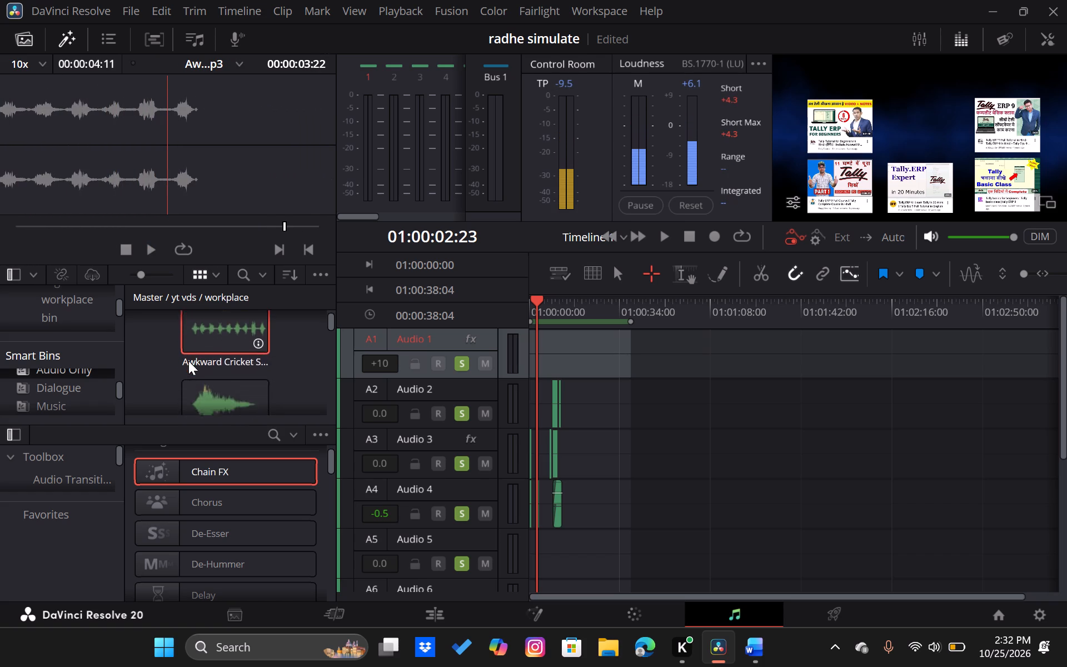
scroll(188, 361, down, 1)
click(188, 361)
key(space)
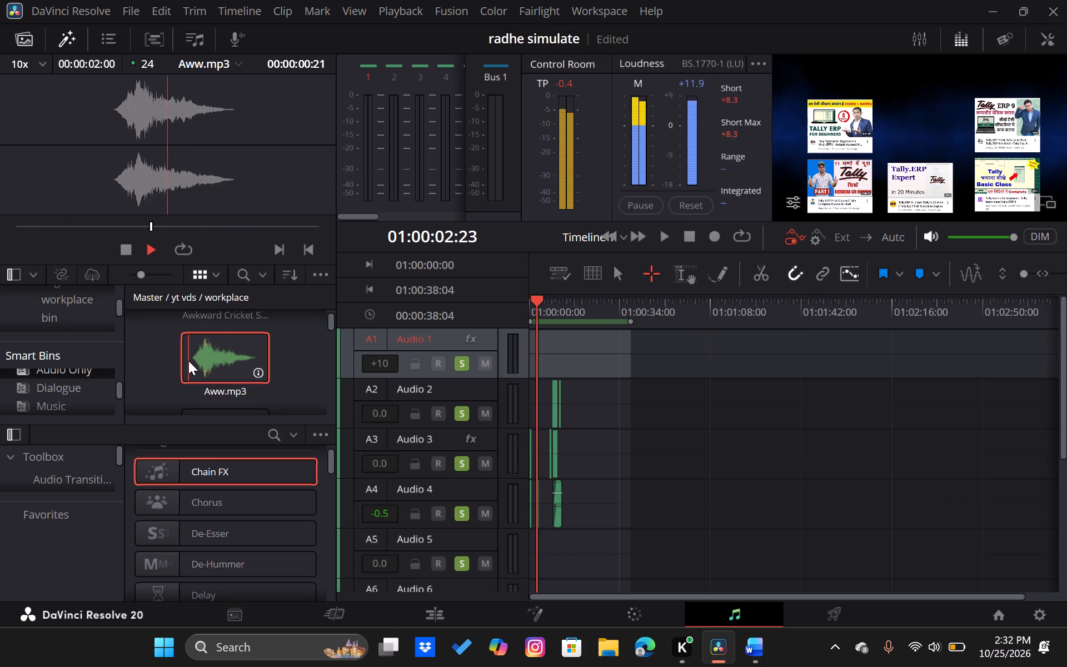
key(space)
scroll(188, 361, down, 1)
click(188, 361)
key(space)
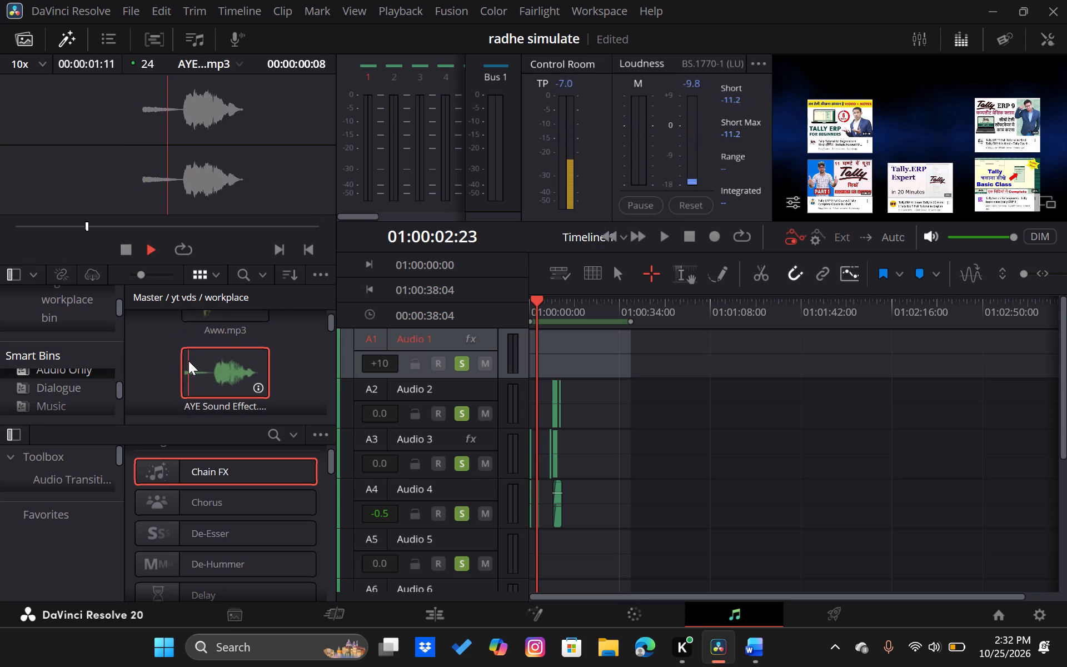
key(space)
Audition Badum tssss.mp3 and ball bouncing.mp3 in the source viewer.
scroll(188, 361, down, 1)
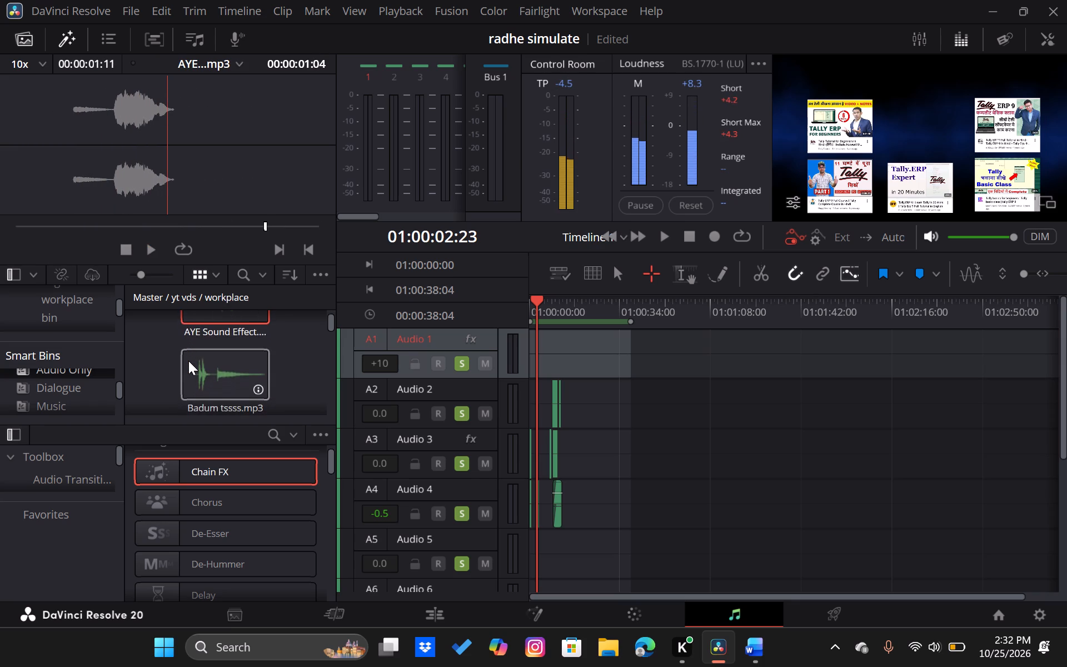
click(188, 361)
key(space)
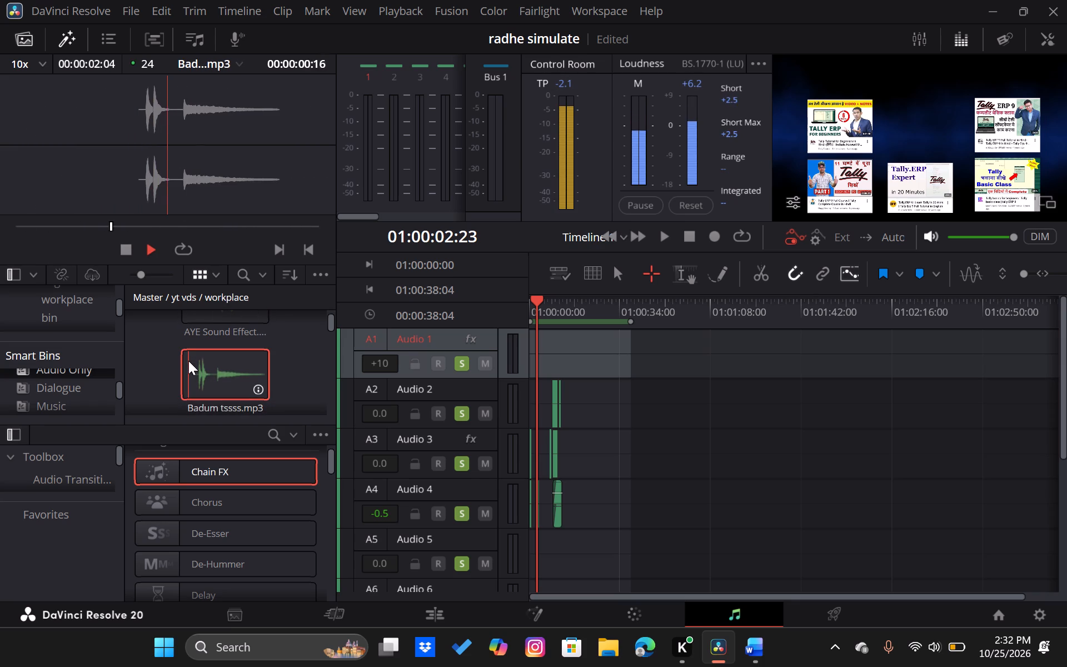
key(space)
scroll(188, 361, down, 1)
click(188, 361)
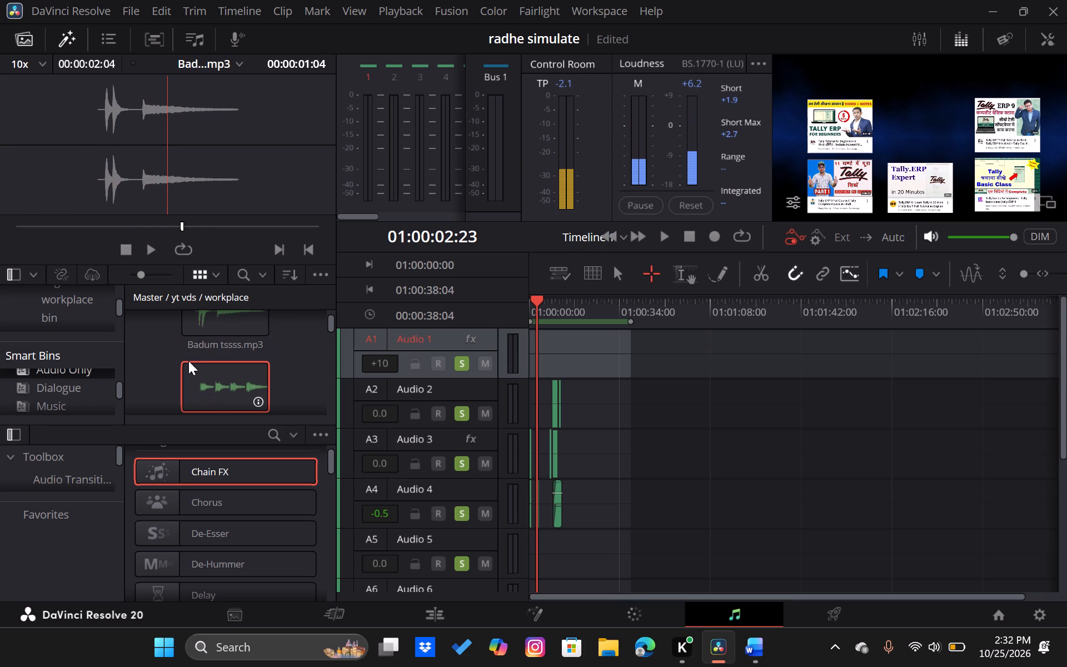
key(space)
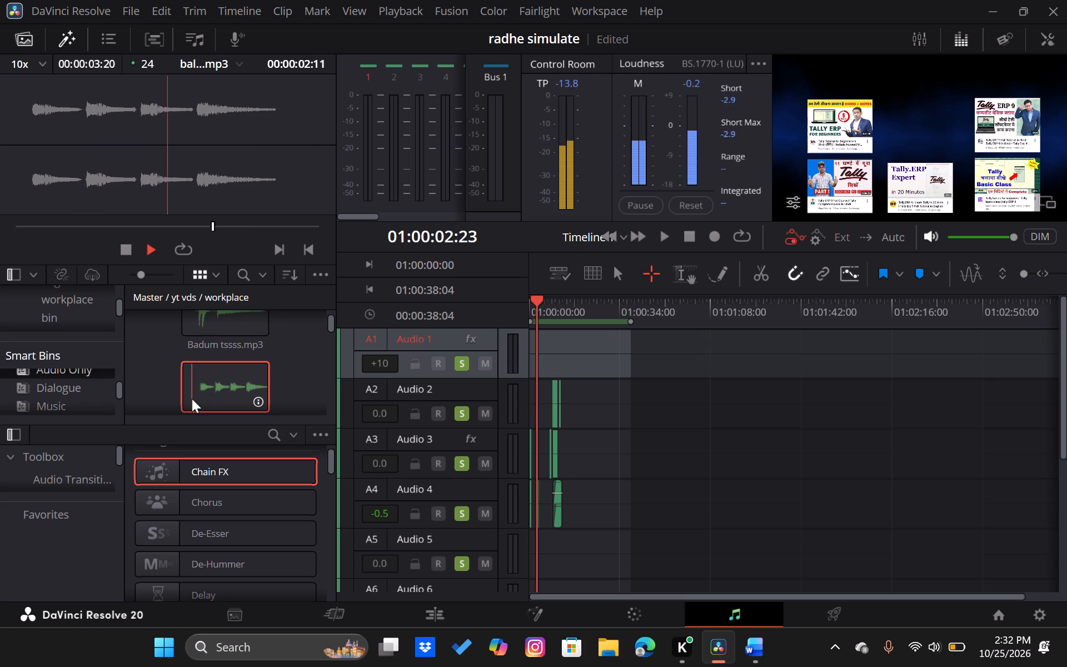
Audition Bass Boosted.mp3 and Booing Crowd.mp3 in the source viewer.
scroll(198, 385, down, 2)
click(198, 385)
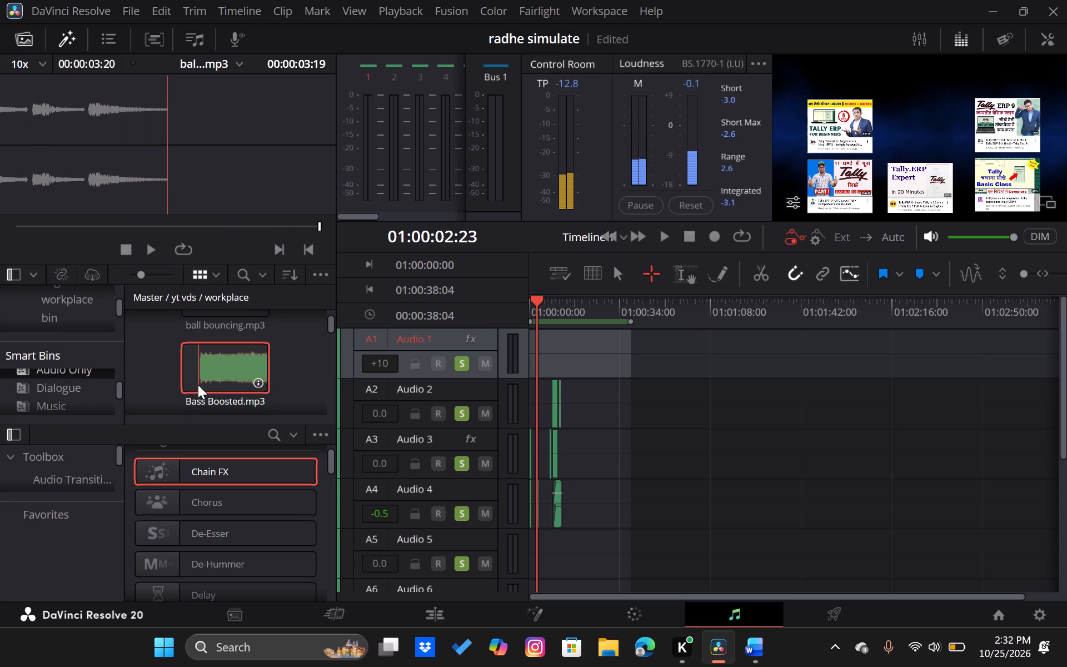
key(space)
key(space)
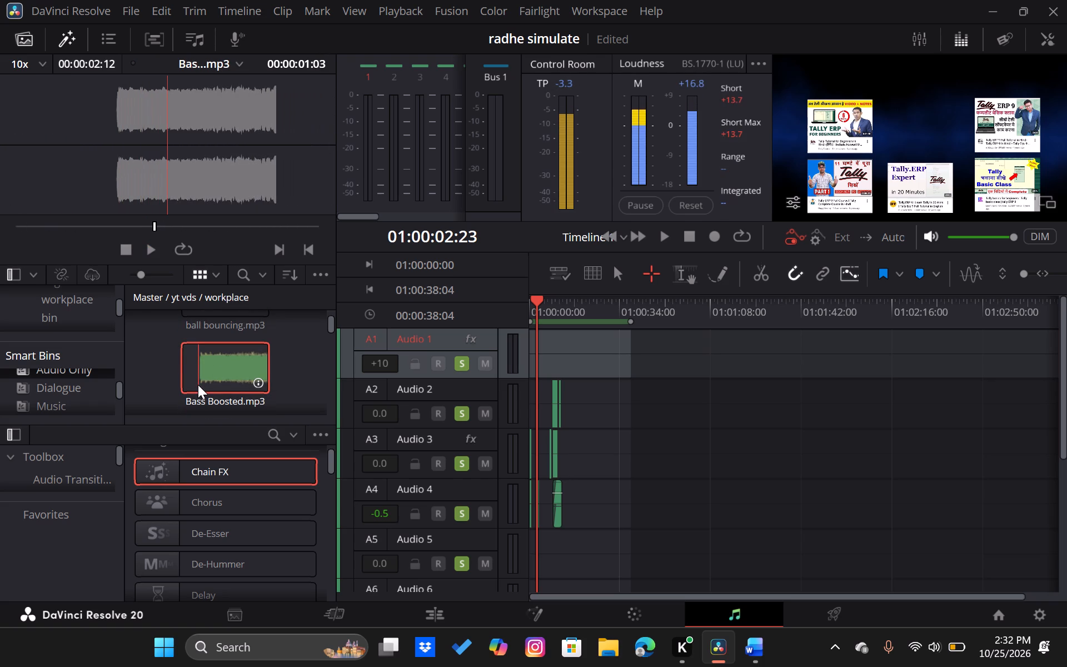
scroll(198, 385, down, 1)
click(198, 385)
key(space)
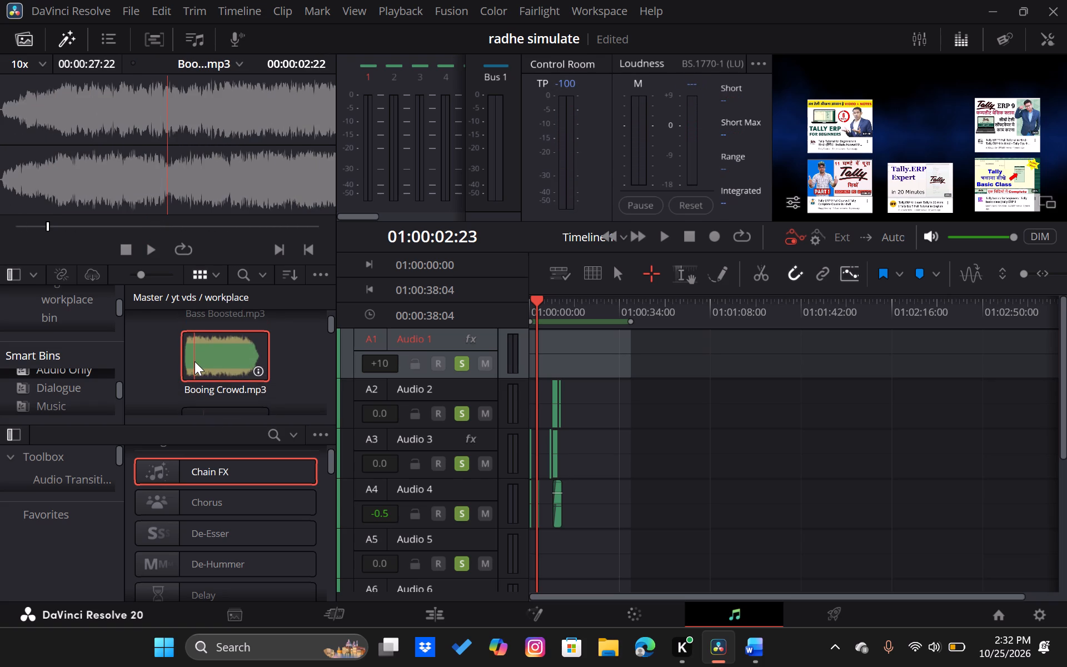
key(space)
Audition Bottle Cork.mp3 and BrodyQuest.mp3 in the source viewer.
scroll(195, 361, down, 1)
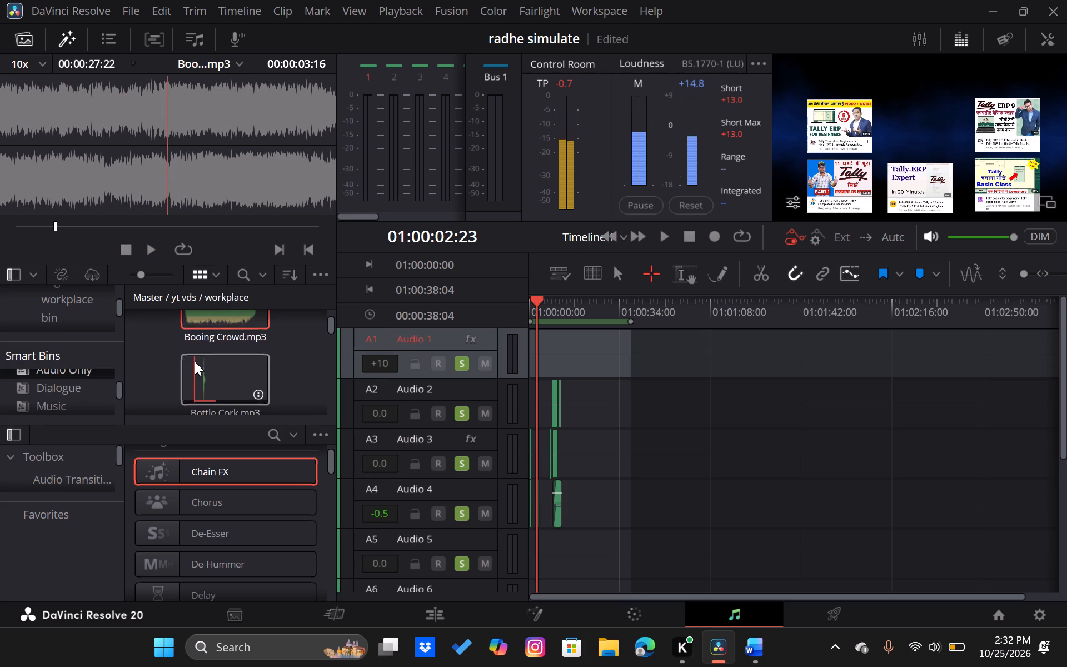
click(195, 361)
key(space)
key(space)
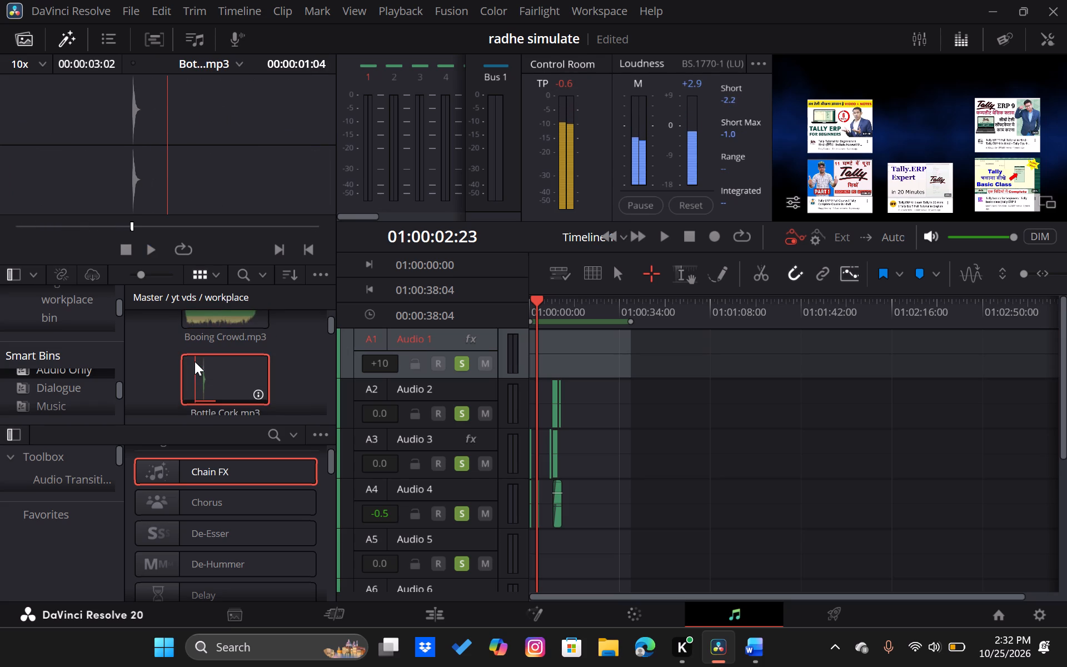
scroll(195, 361, down, 1)
click(195, 361)
key(space)
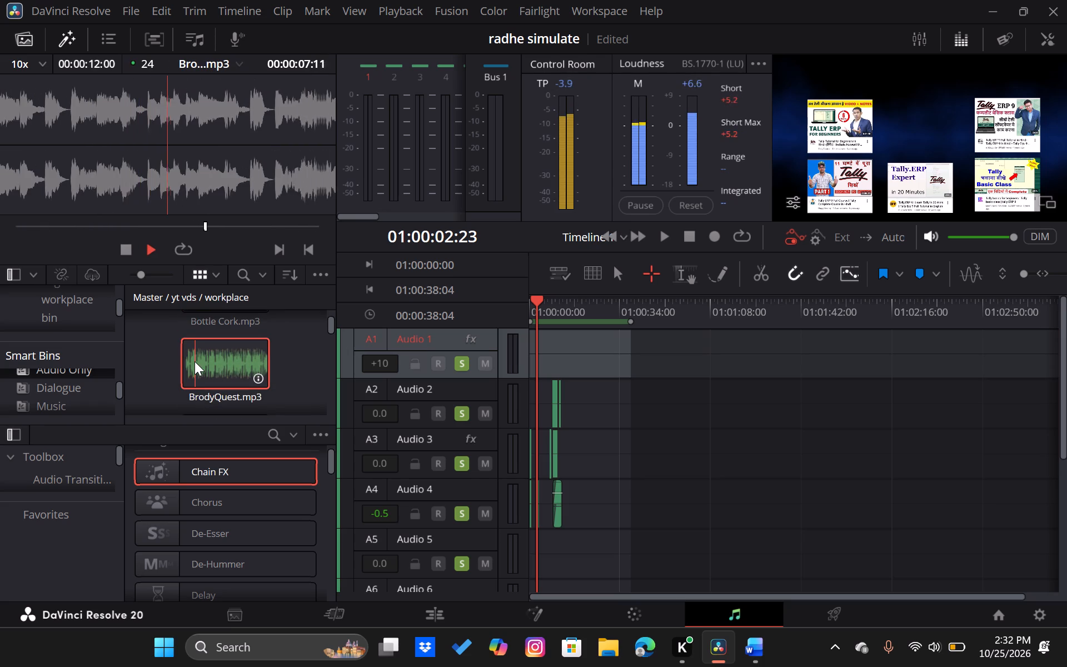
key(space)
Audition the Bye Have a Great clip and Cam shutter 1.wav in the source viewer.
scroll(195, 361, down, 1)
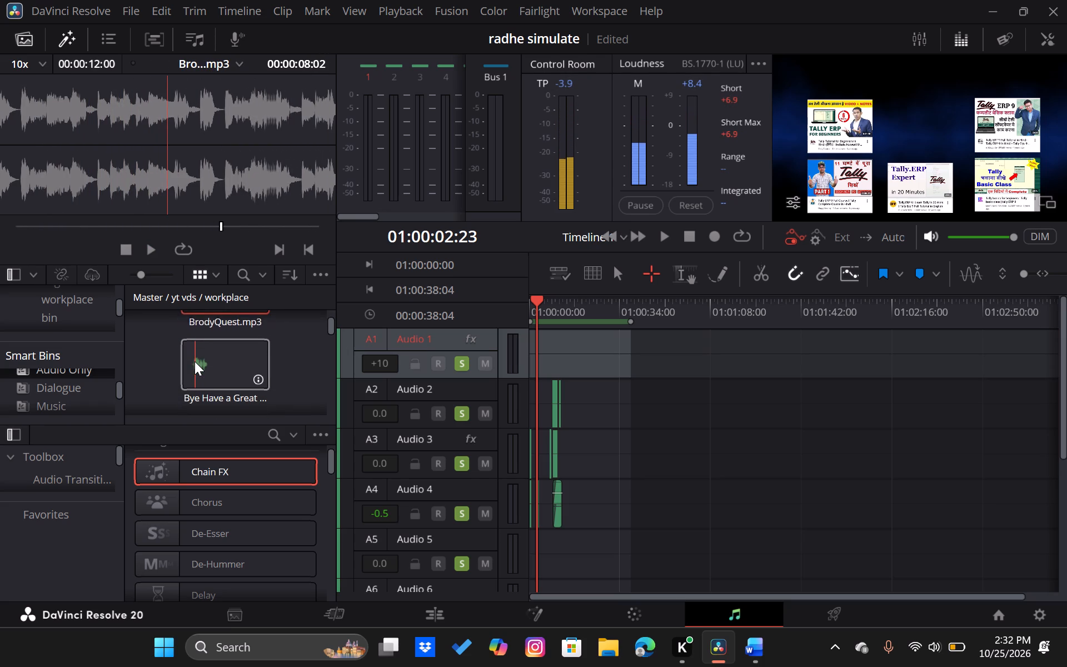
click(195, 361)
key(space)
scroll(195, 361, down, 1)
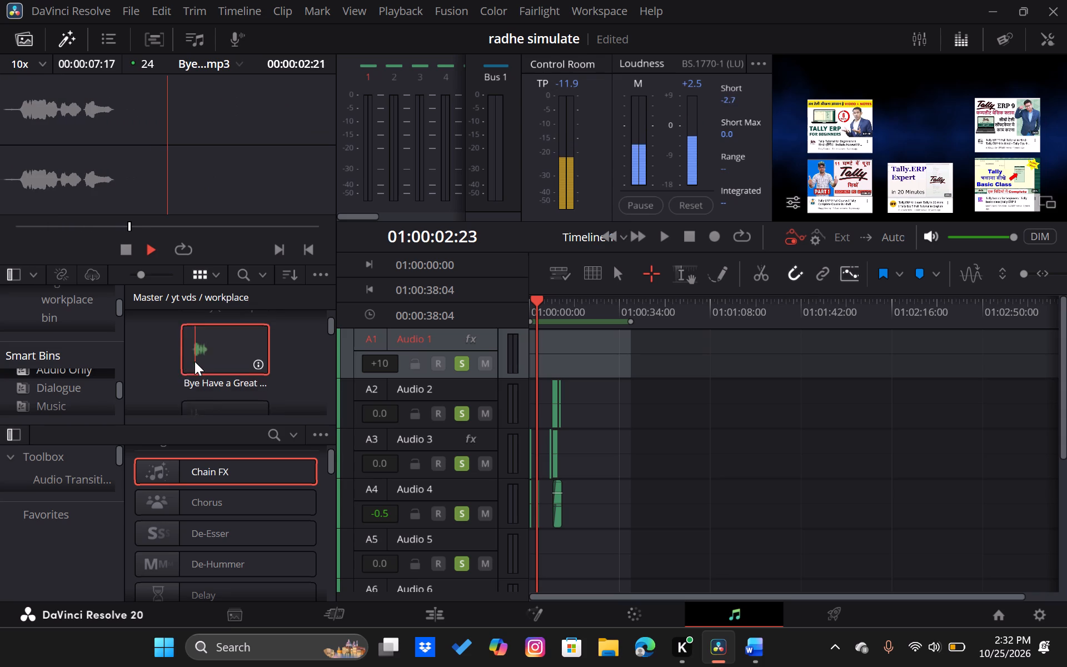
scroll(195, 361, down, 1)
click(191, 382)
key(space)
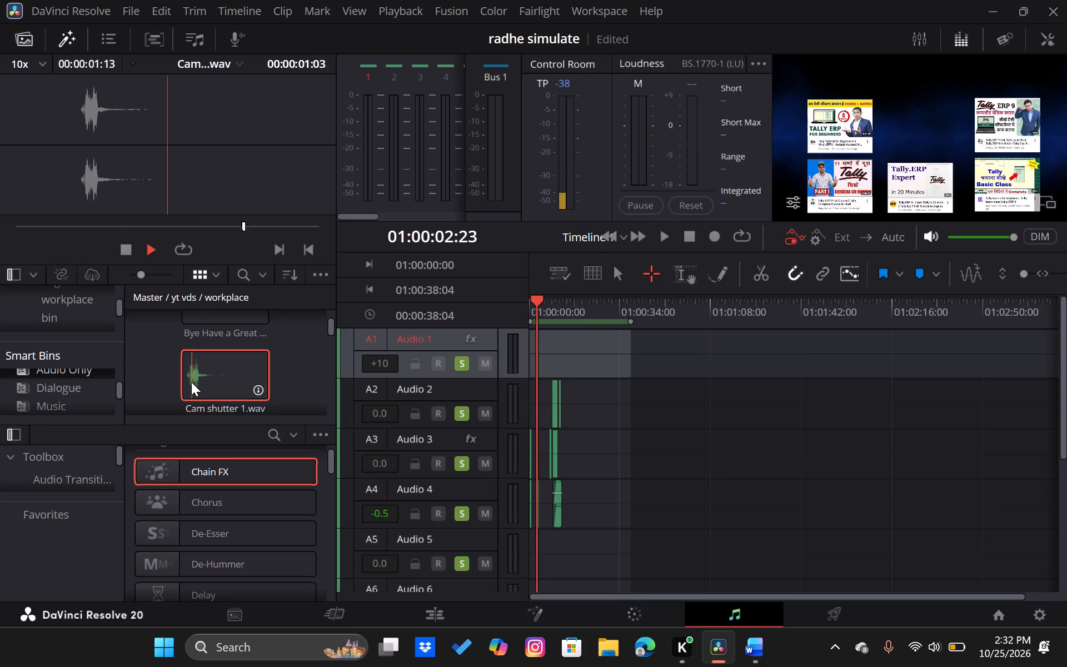
key(space)
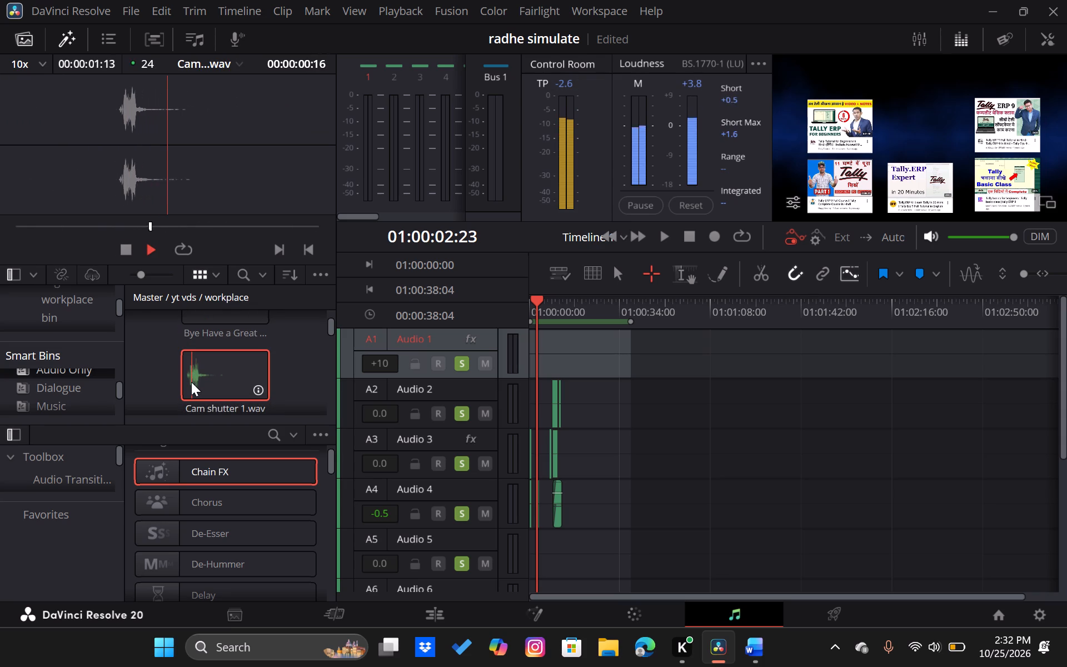
key(space)
Audition the Camera shutter sound from the workplace bin and replay it from the start.
scroll(191, 382, down, 1)
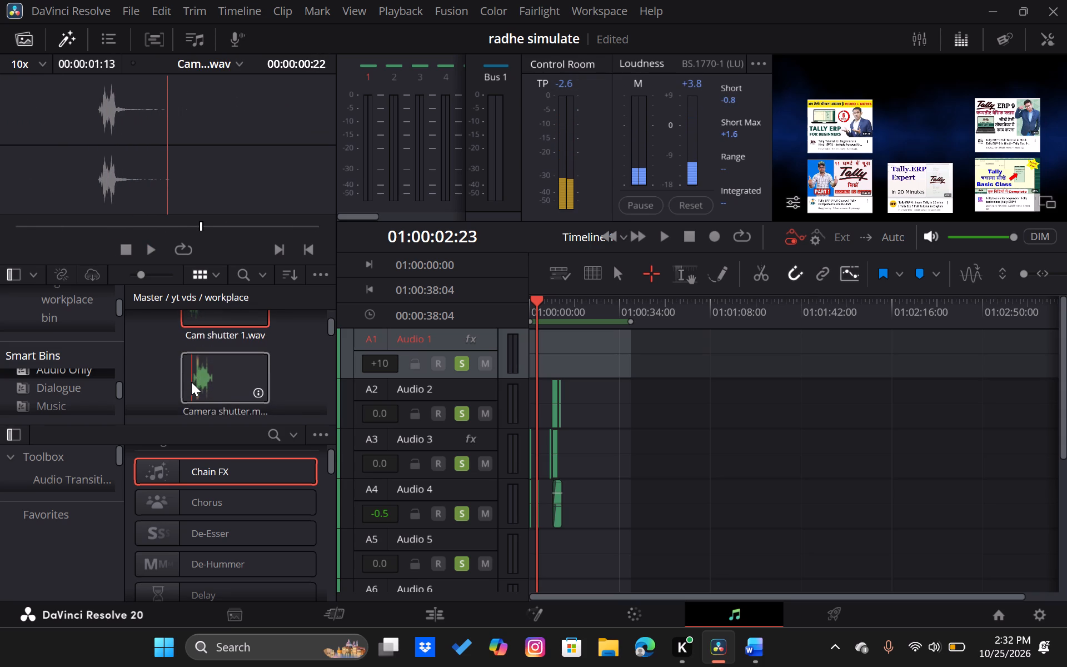
click(191, 382)
key(space)
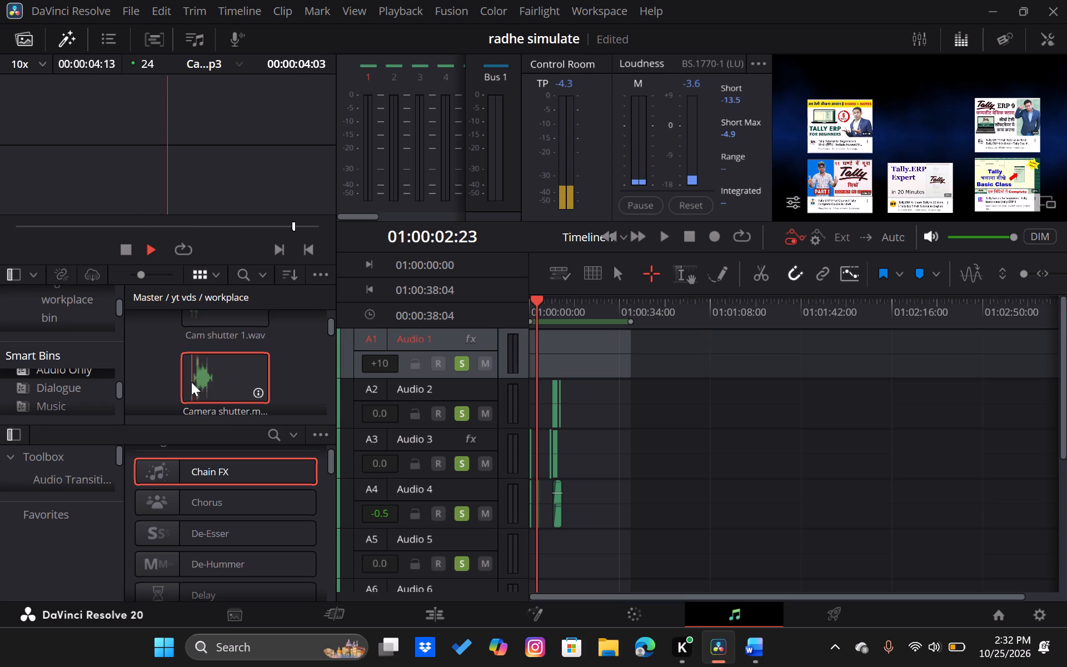
key(space)
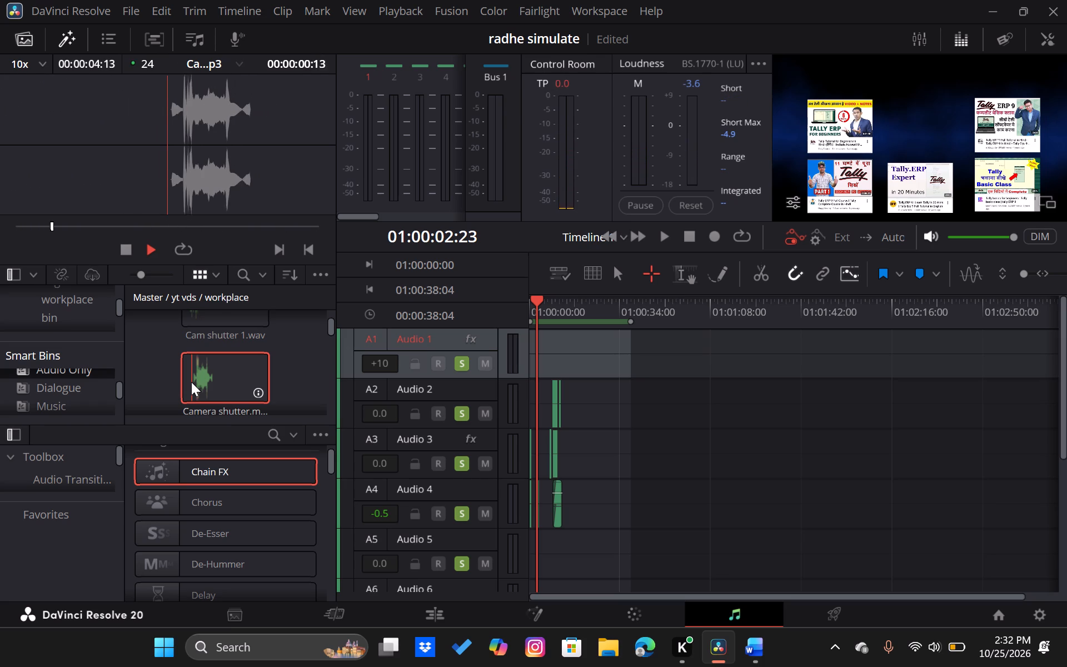
Audition car horn.mp3 and Cartoon Accent.mp3 from the workplace bin, replaying Cartoon Accent once.
scroll(191, 382, down, 1)
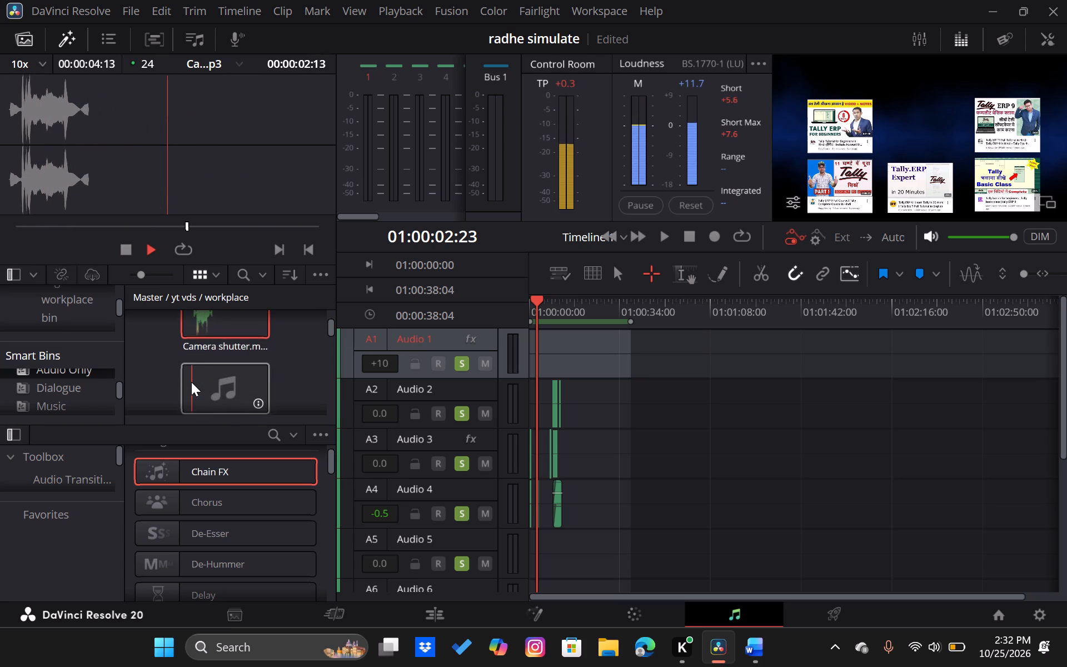
scroll(191, 382, down, 1)
click(191, 382)
key(space)
scroll(191, 382, down, 1)
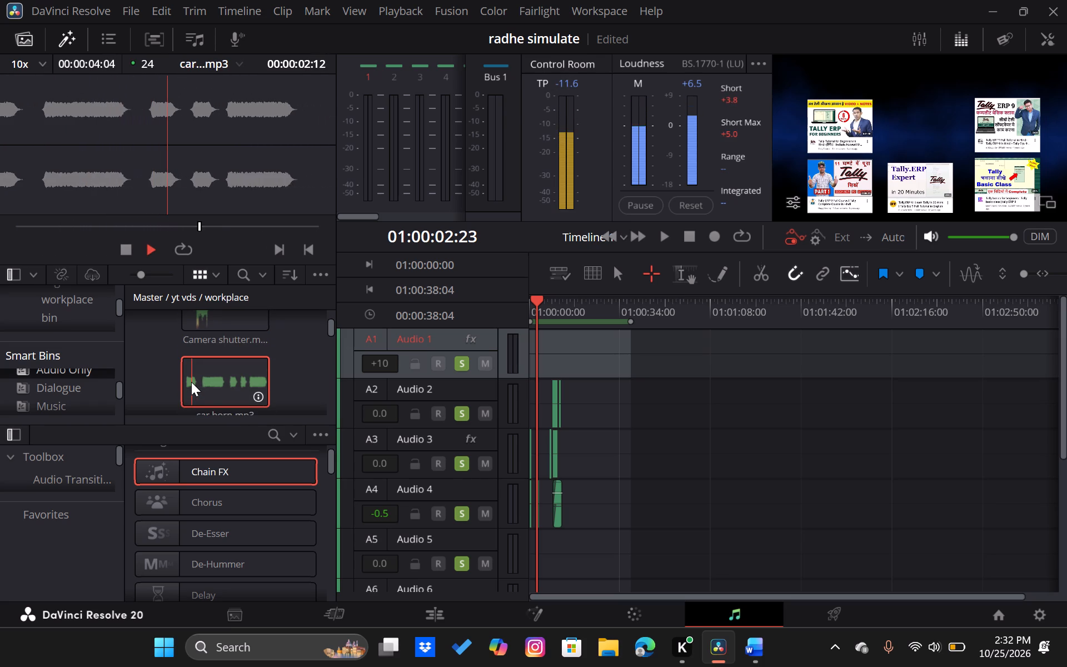
scroll(191, 382, down, 1)
click(191, 382)
key(space)
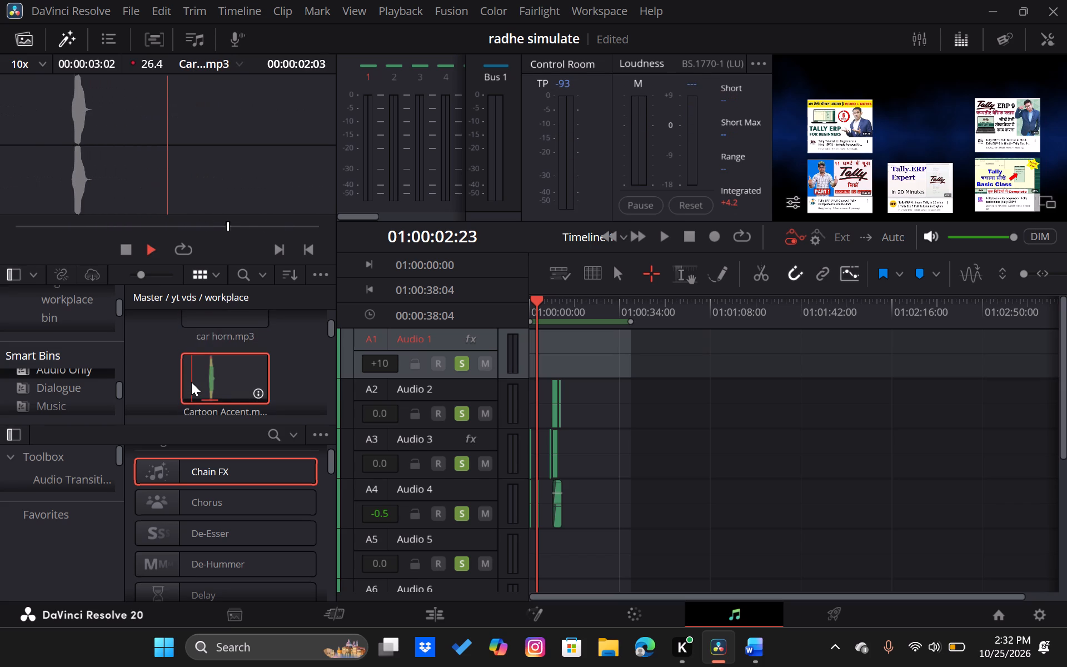
scroll(191, 382, down, 1)
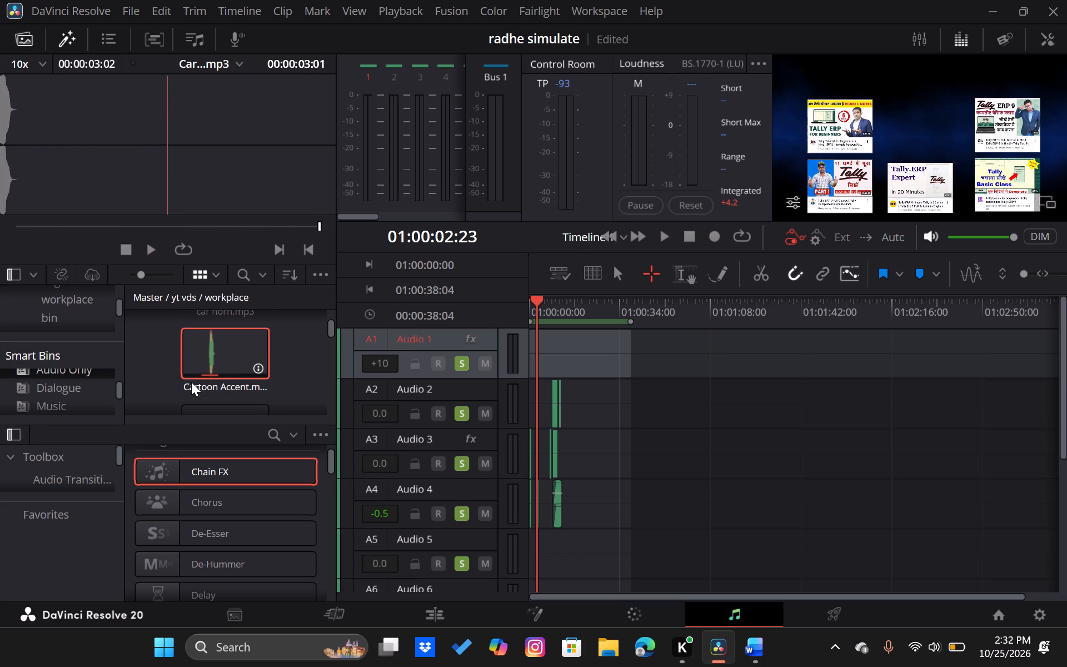
key(space)
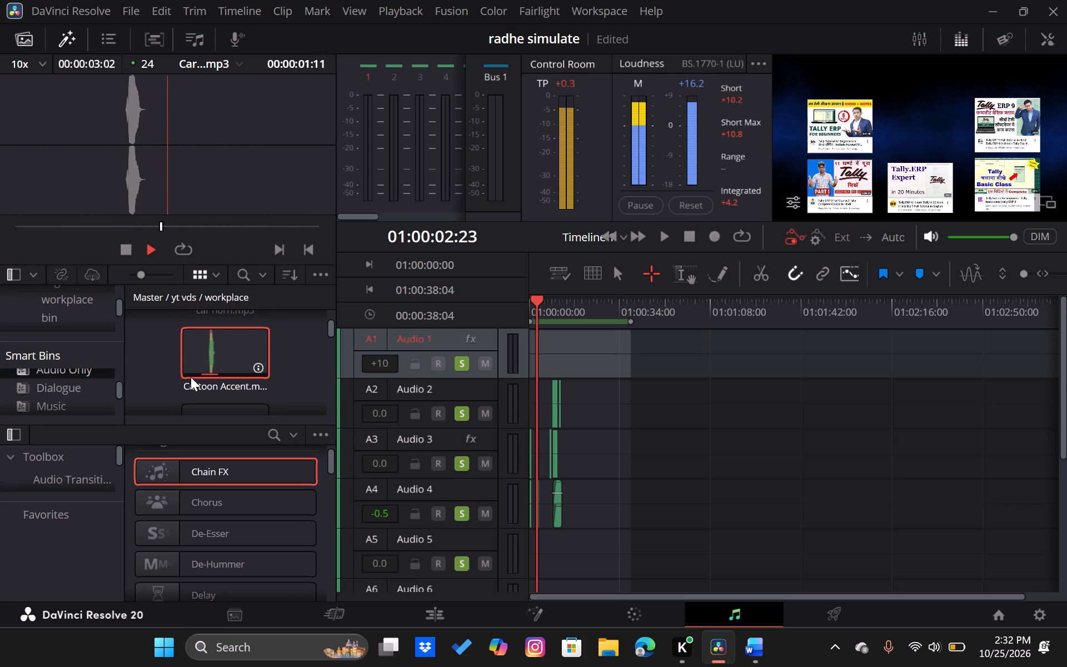
Audition the Cartoon Running, Cell Phone Ringing and ChildrenCrowd sounds from the workplace bin.
scroll(191, 377, down, 1)
click(191, 377)
key(space)
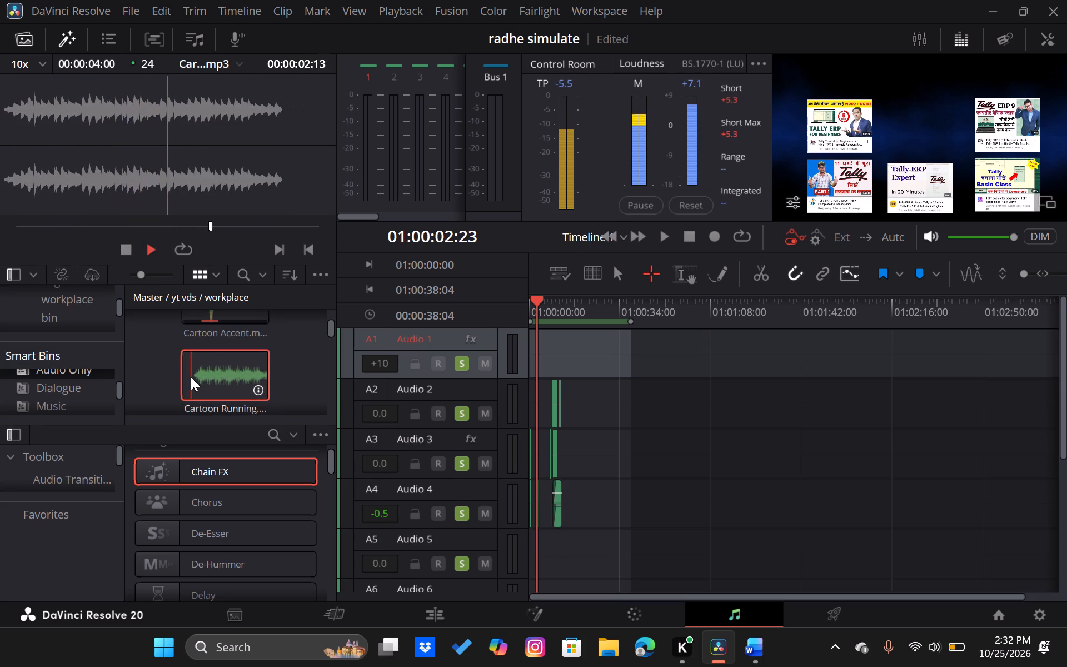
scroll(191, 377, down, 2)
click(191, 377)
key(space)
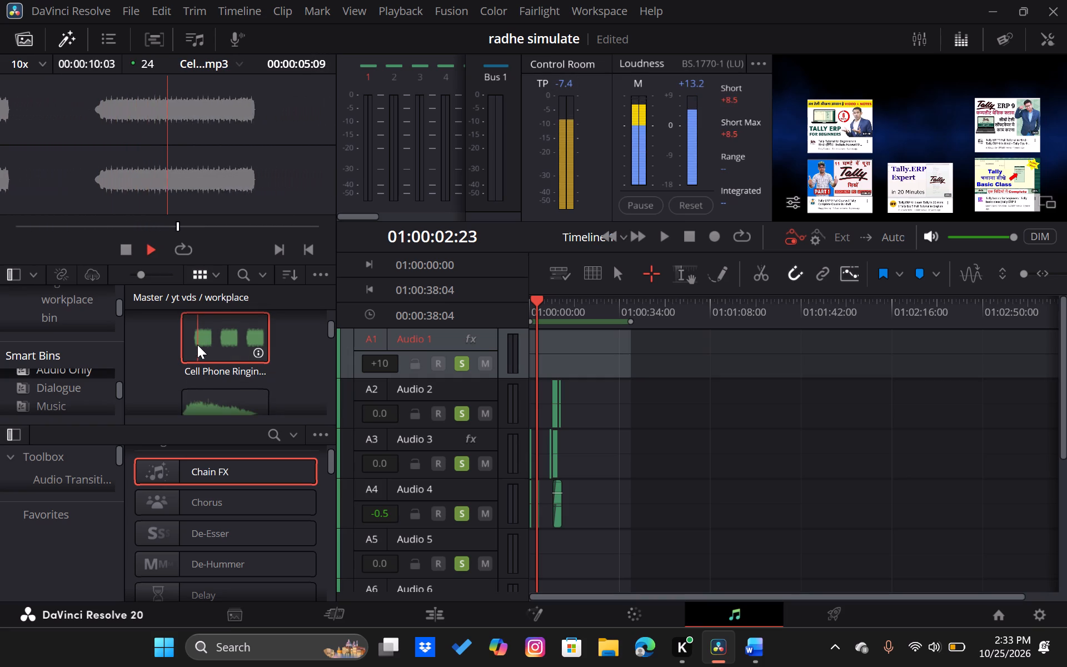
scroll(197, 345, down, 1)
click(197, 345)
key(space)
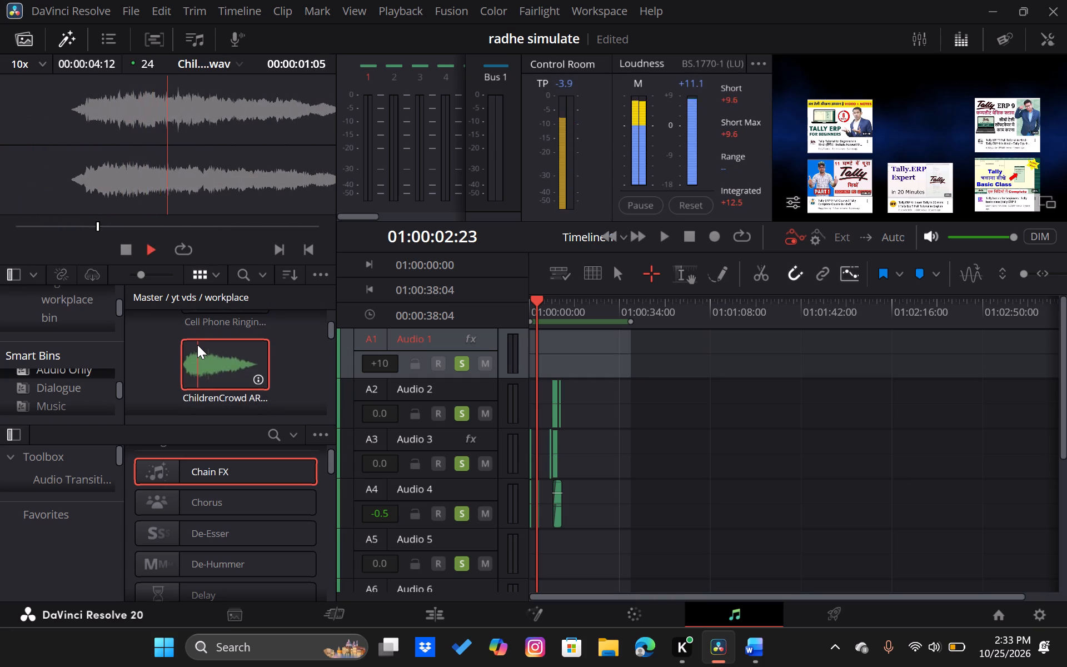
Audition the Cinematic whoosh sound from the workplace bin and replay it several times.
scroll(198, 340, down, 1)
click(198, 340)
key(space)
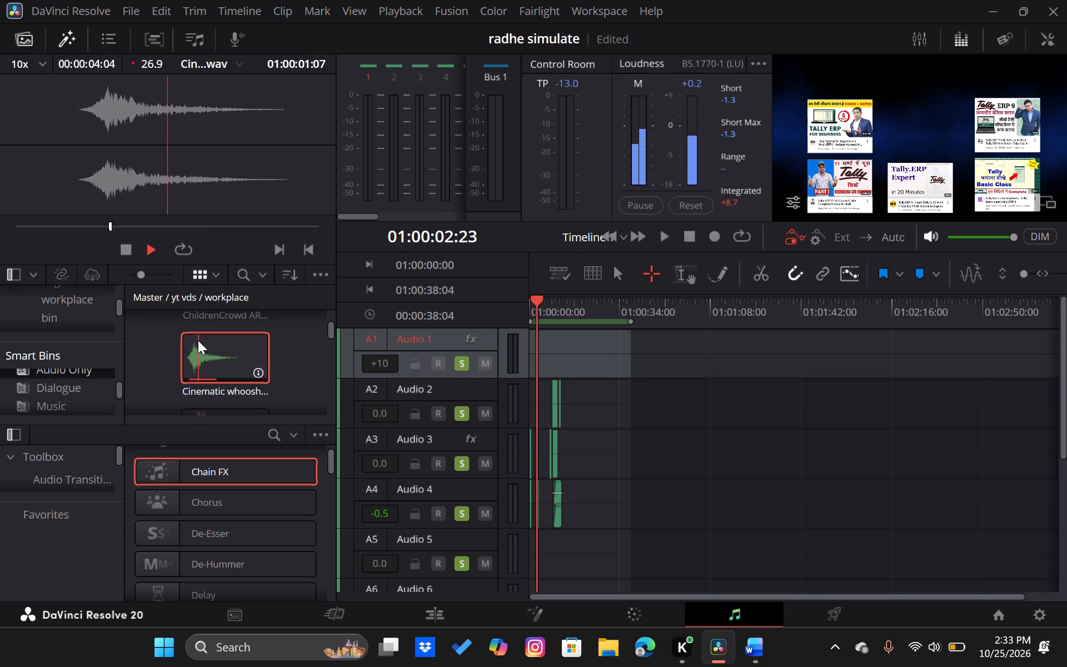
key(space)
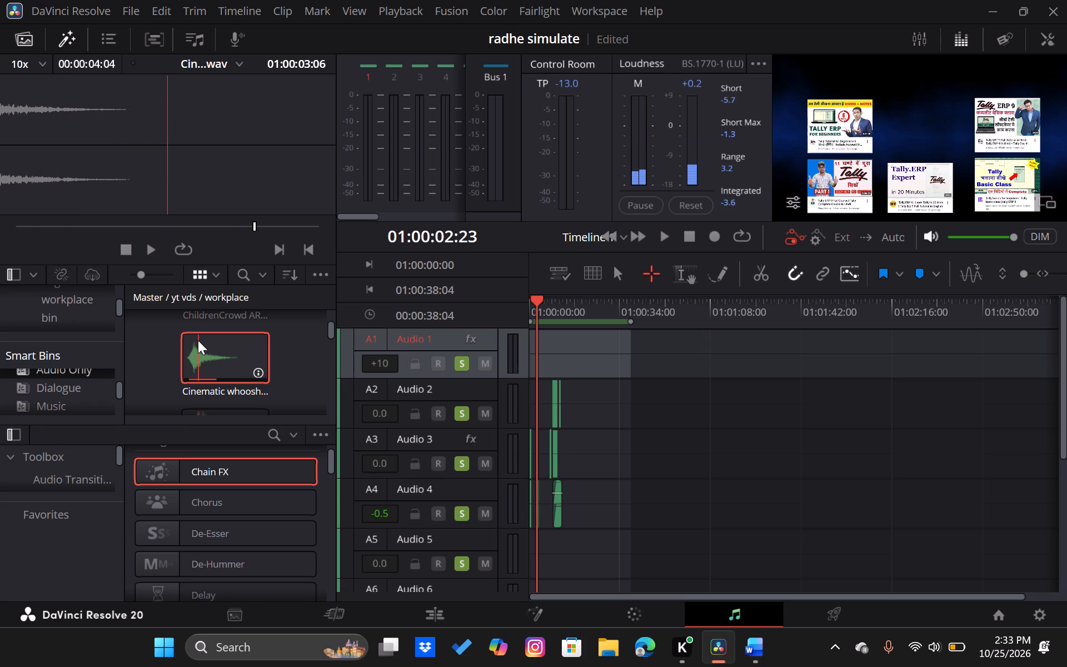
key(space)
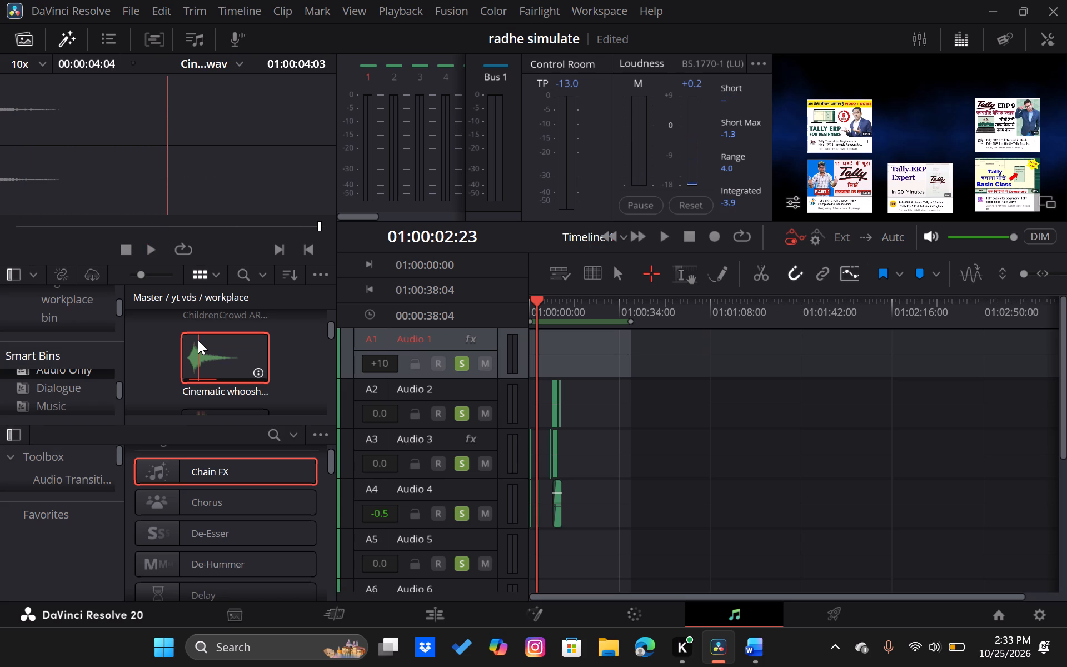
key(space)
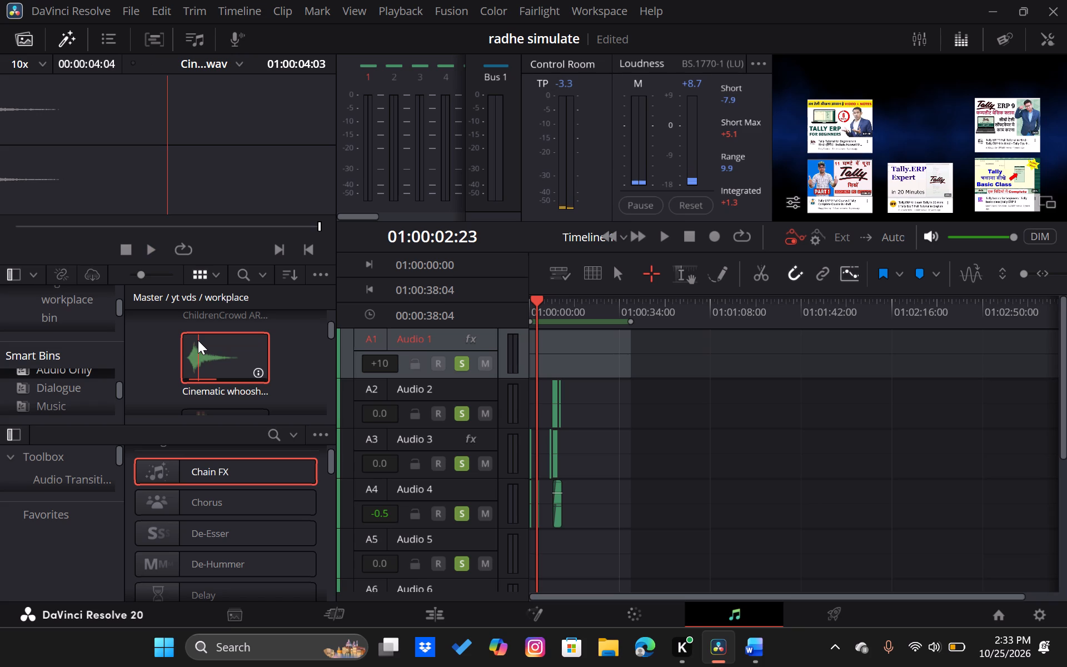
key(space)
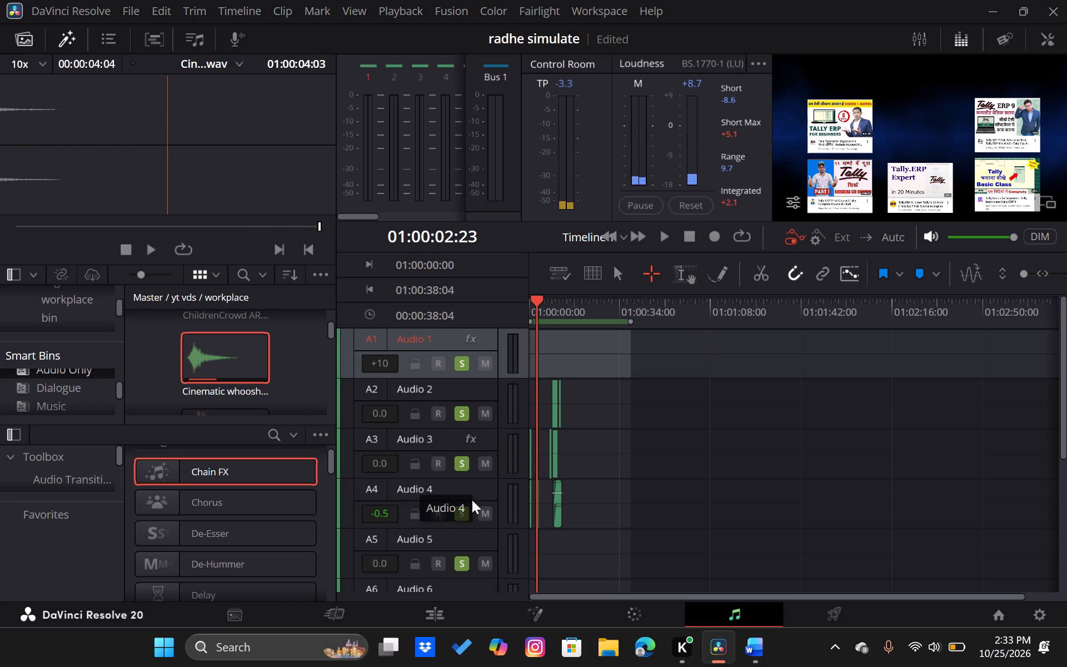
Apply the Chain FX effect to the Audio 5 track and close its settings window.
click(234, 361)
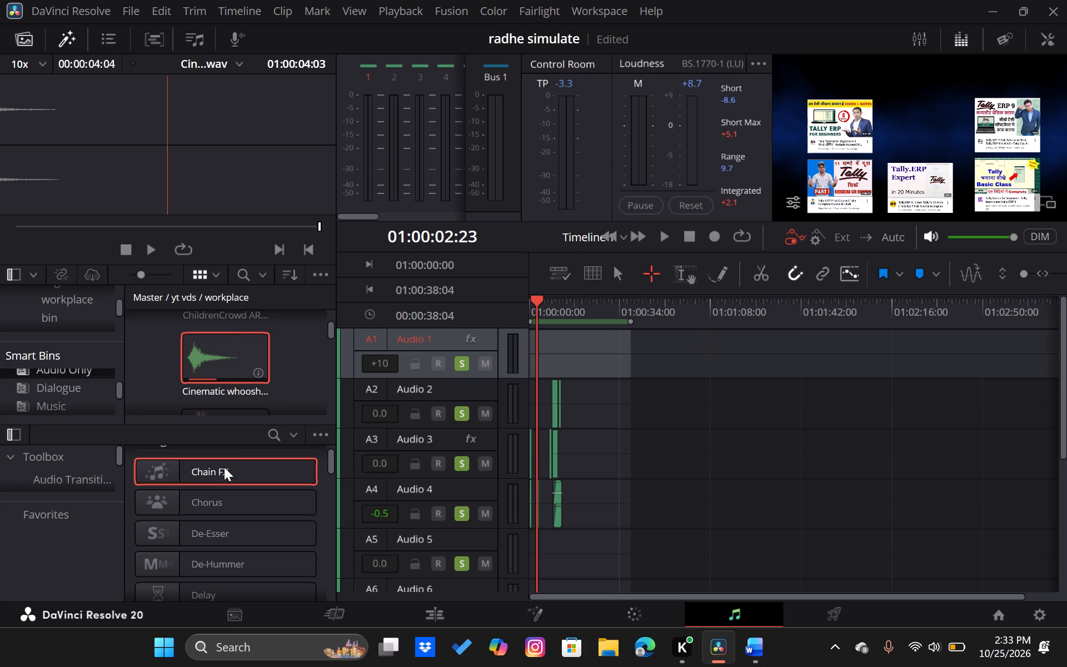
drag(206, 472, 554, 547)
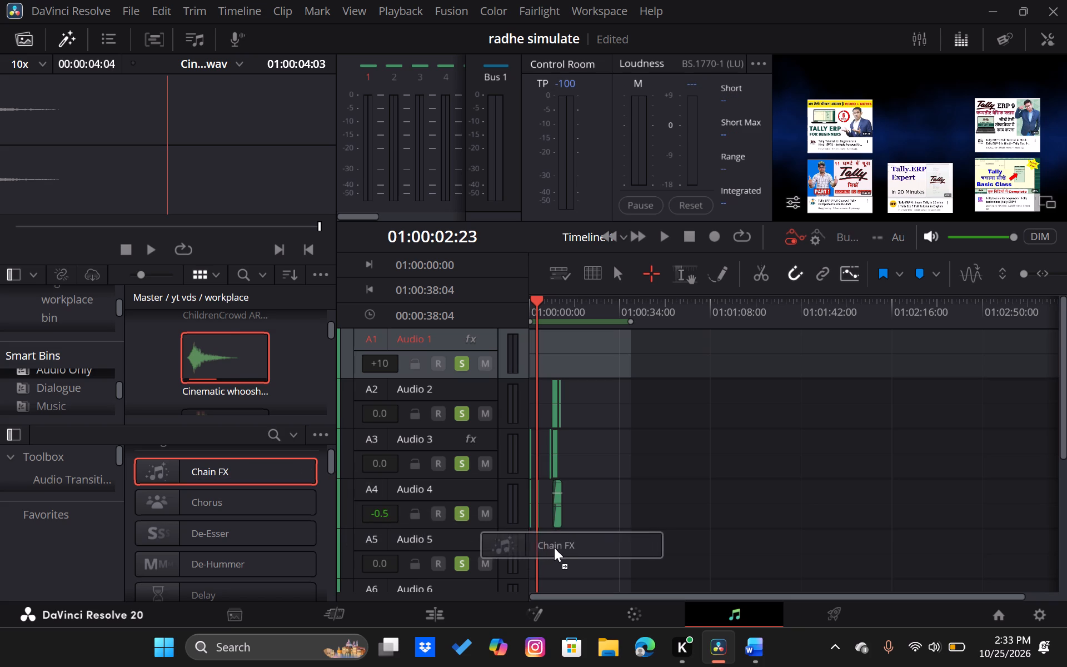
drag(554, 547, 606, 546)
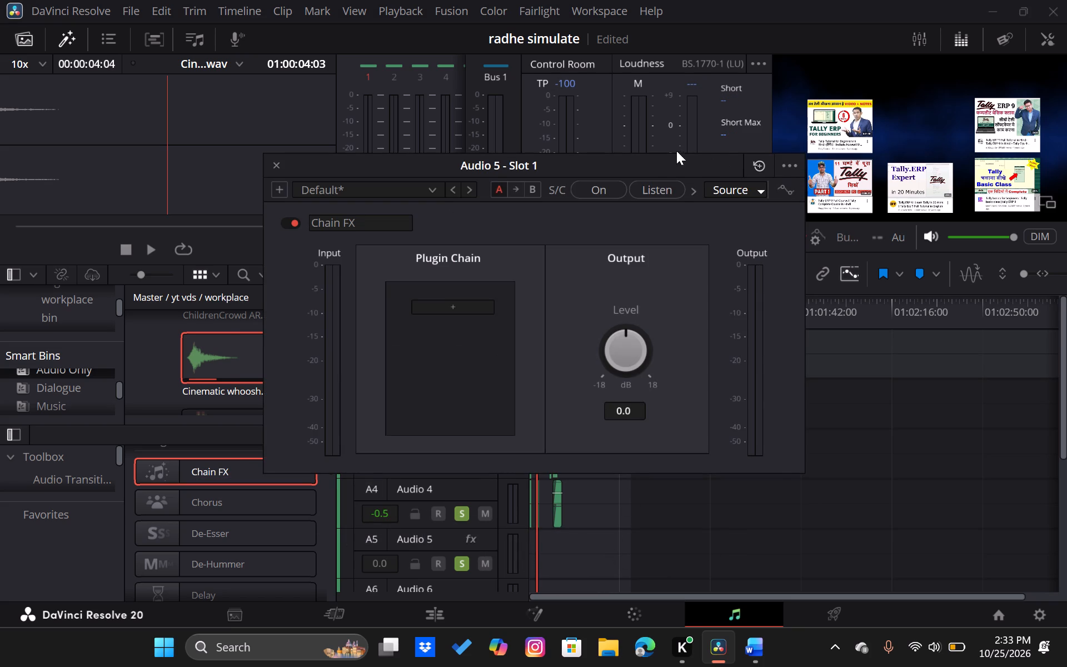
drag(660, 163, 402, 124)
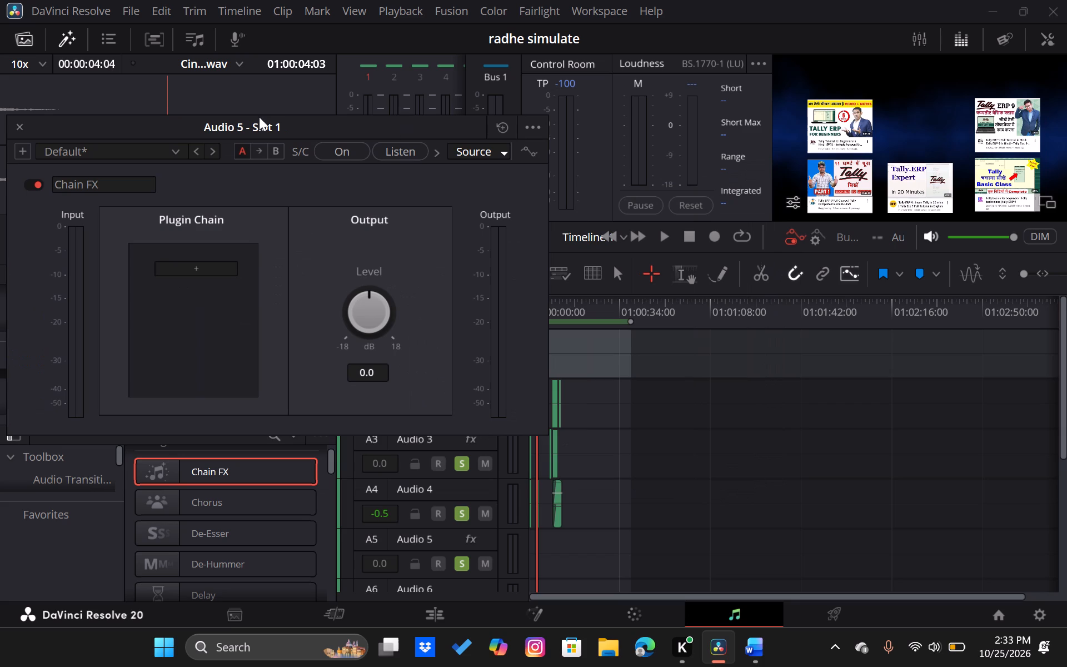
click(21, 127)
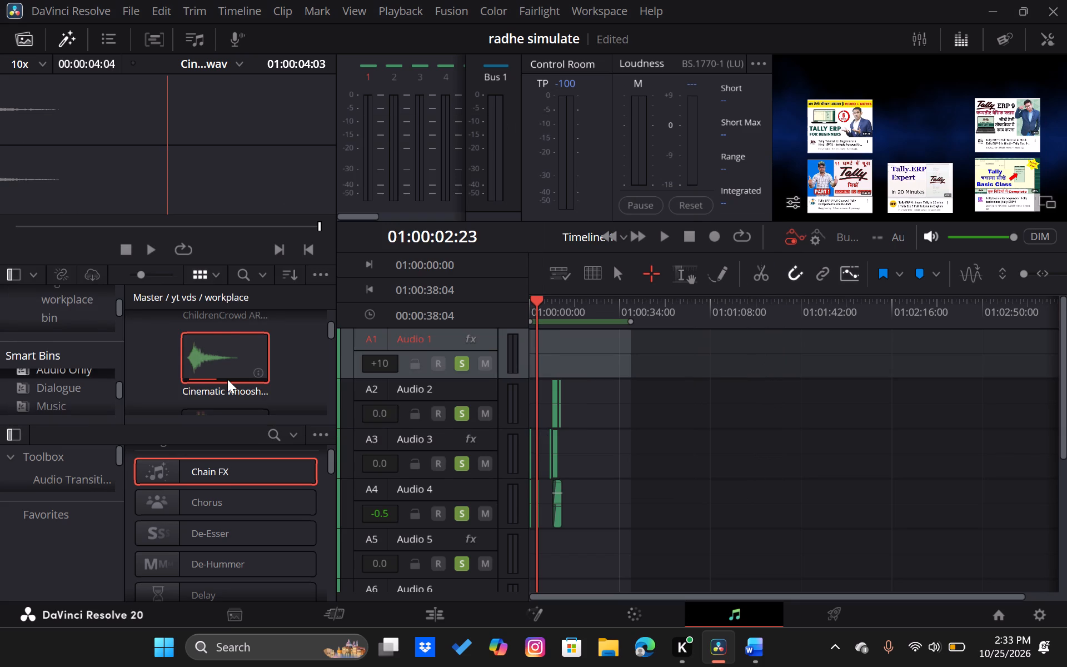
Place the Cinematic whoosh sound from the workplace bin on the Audio 5 track, starting at 01:00:08:08.
drag(231, 355, 566, 512)
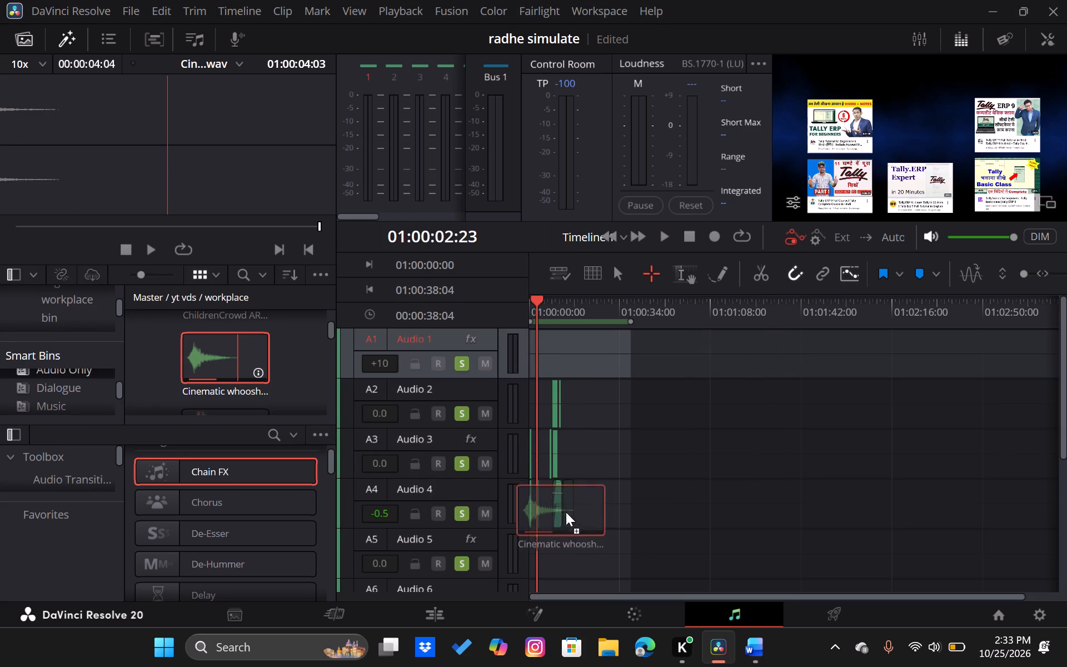
drag(566, 512, 544, 545)
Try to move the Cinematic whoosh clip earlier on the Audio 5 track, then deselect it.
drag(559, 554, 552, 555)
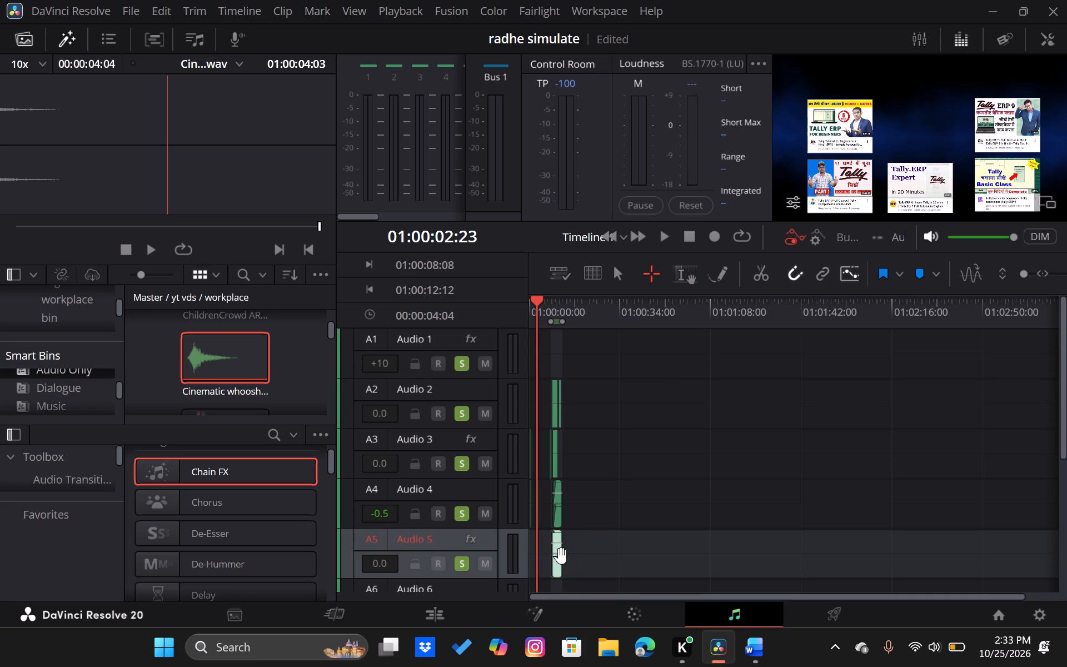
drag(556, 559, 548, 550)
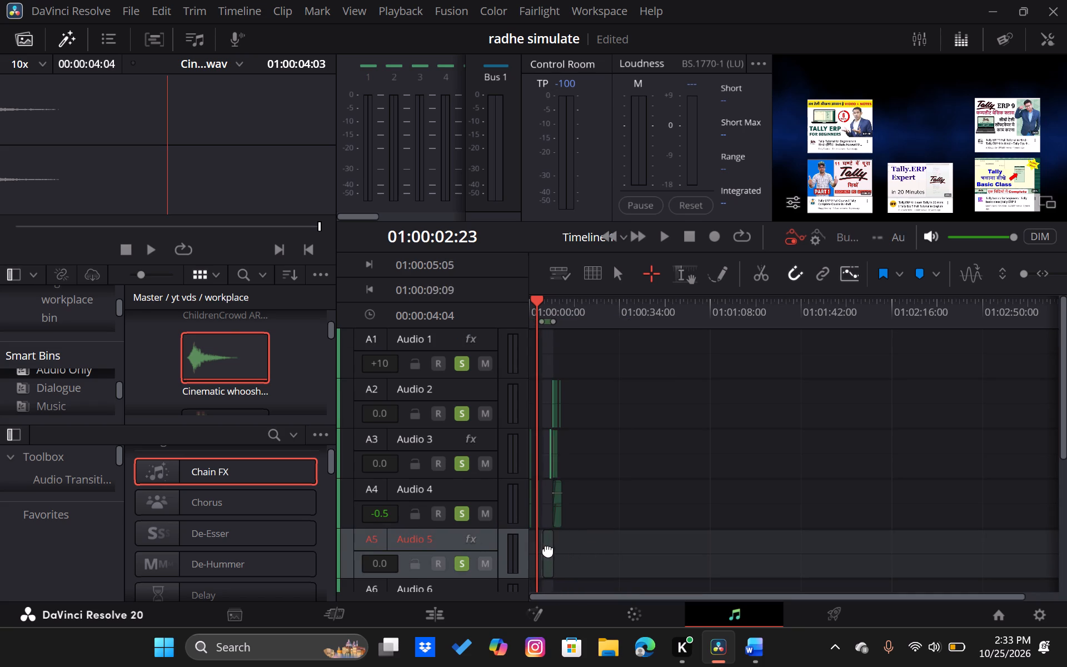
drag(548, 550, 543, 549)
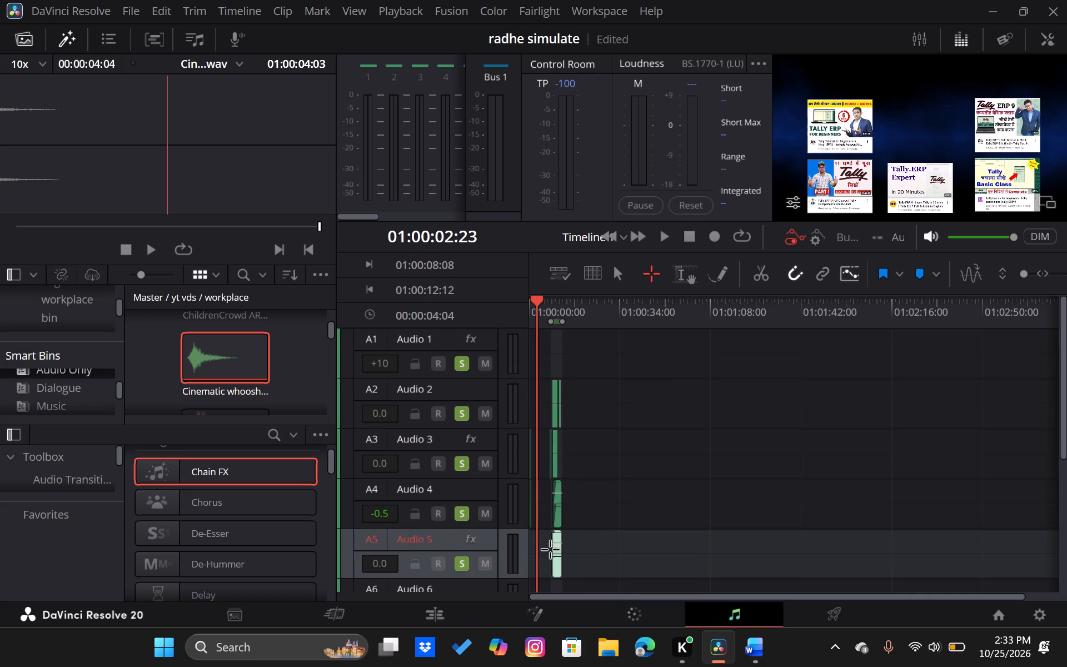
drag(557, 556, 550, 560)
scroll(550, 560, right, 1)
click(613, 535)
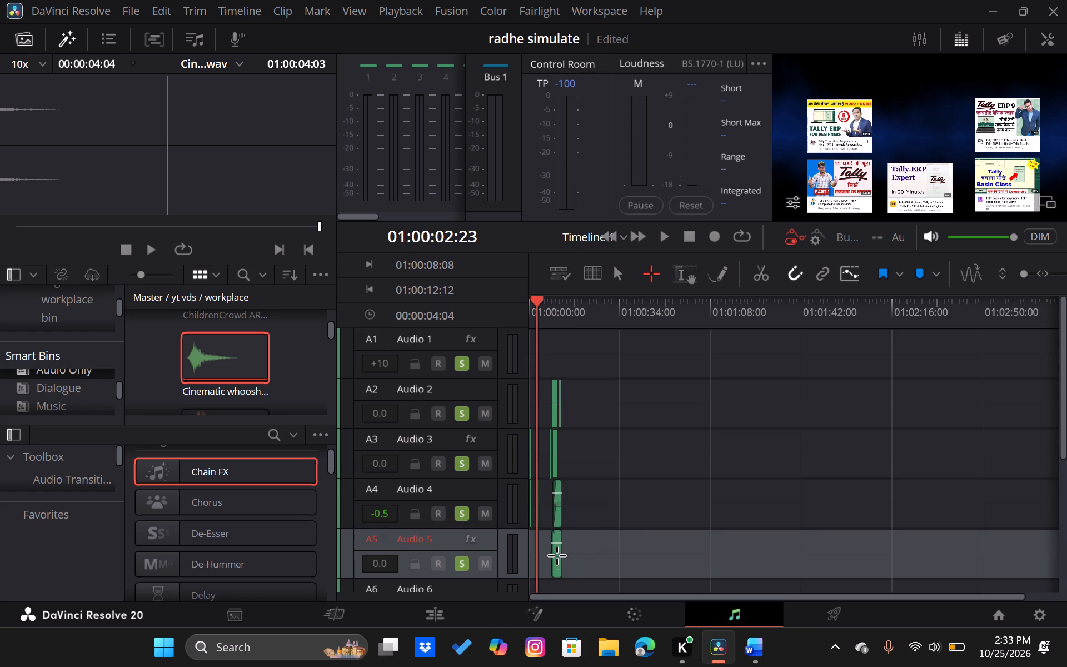
On the Edit page, move the Cinematic whoosh clip from A5 to A7, starting about one second in at the Texture clip's start.
click(412, 617)
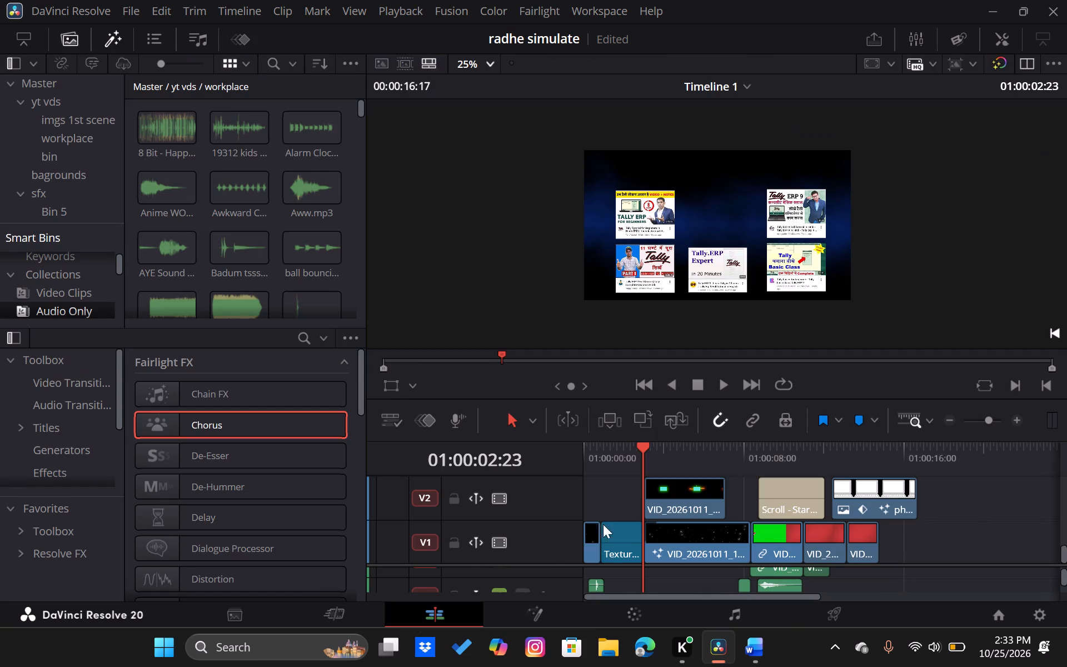
scroll(936, 565, down, 3)
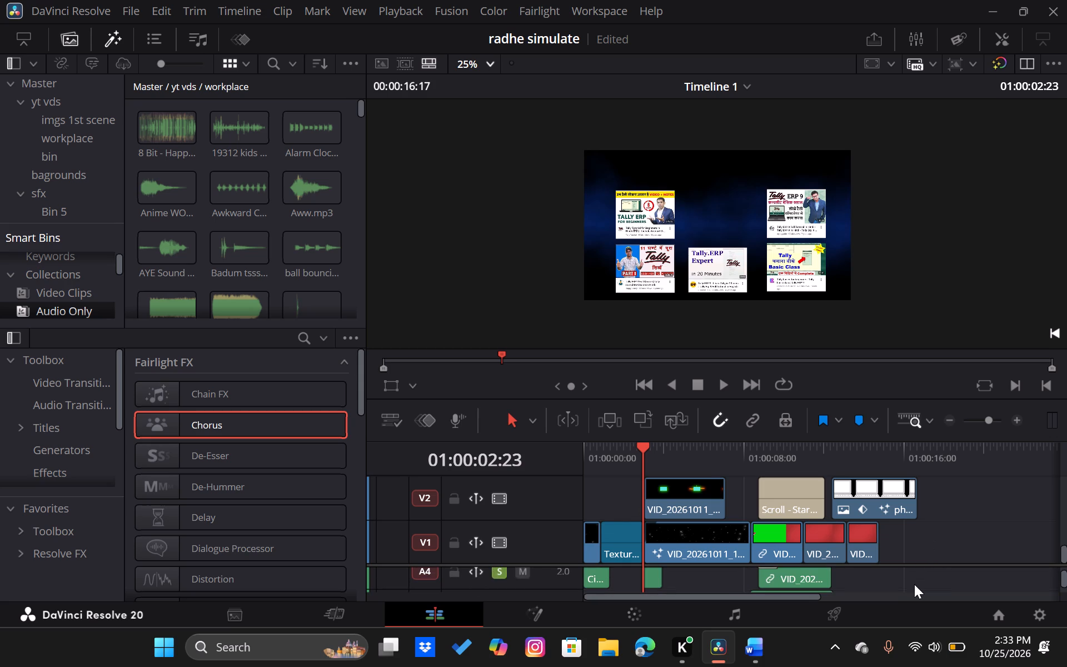
scroll(914, 584, down, 1)
scroll(914, 584, up, 1)
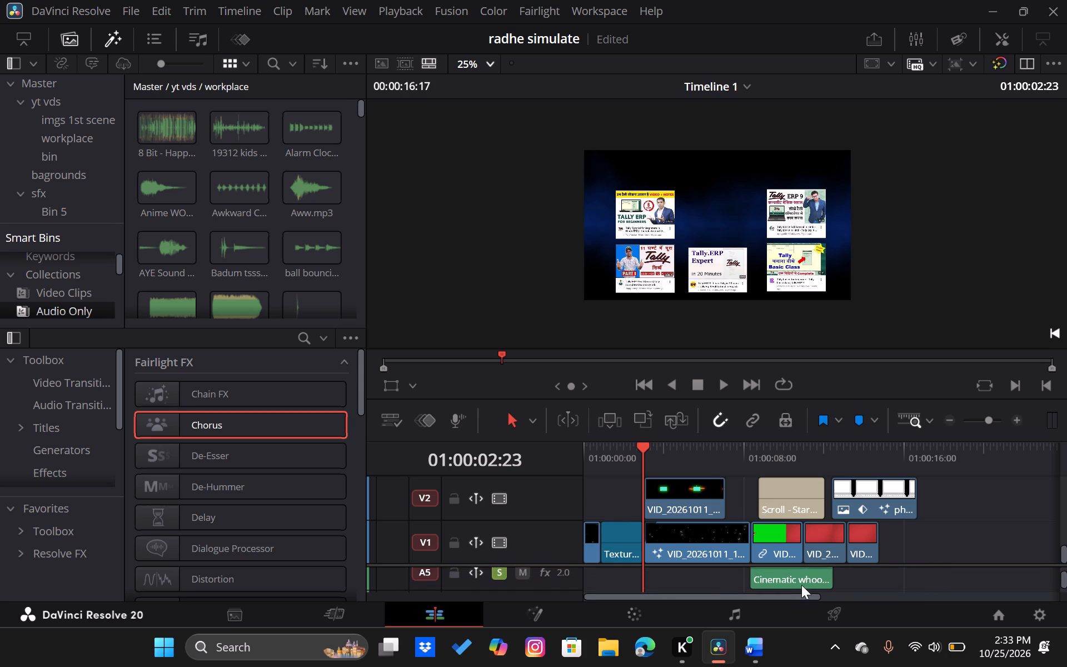
drag(797, 583, 688, 590)
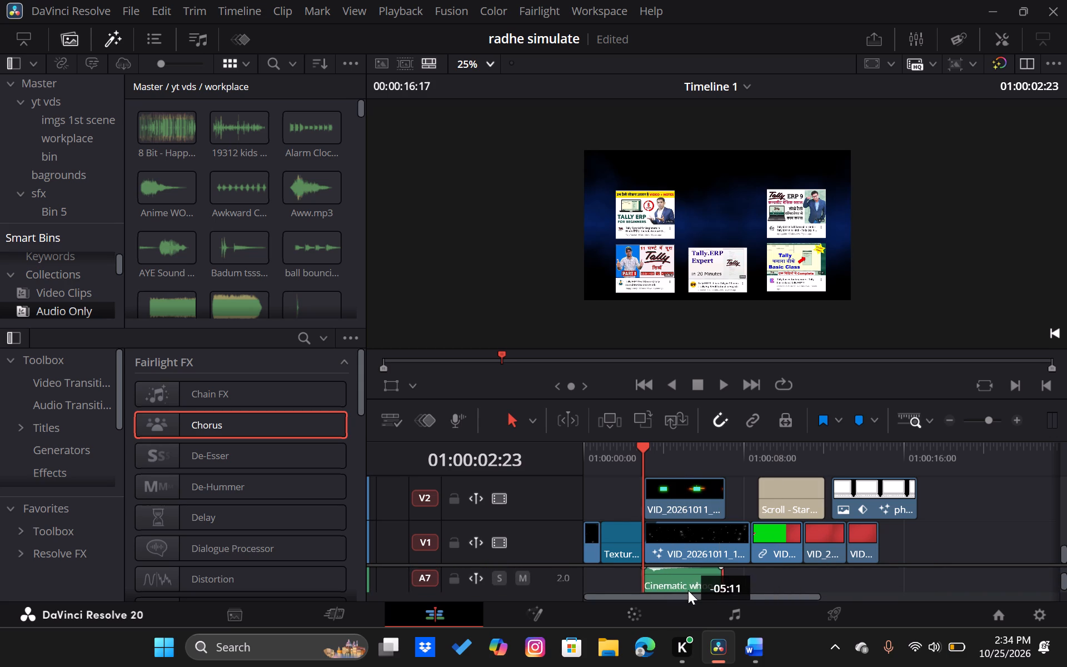
drag(688, 590, 650, 586)
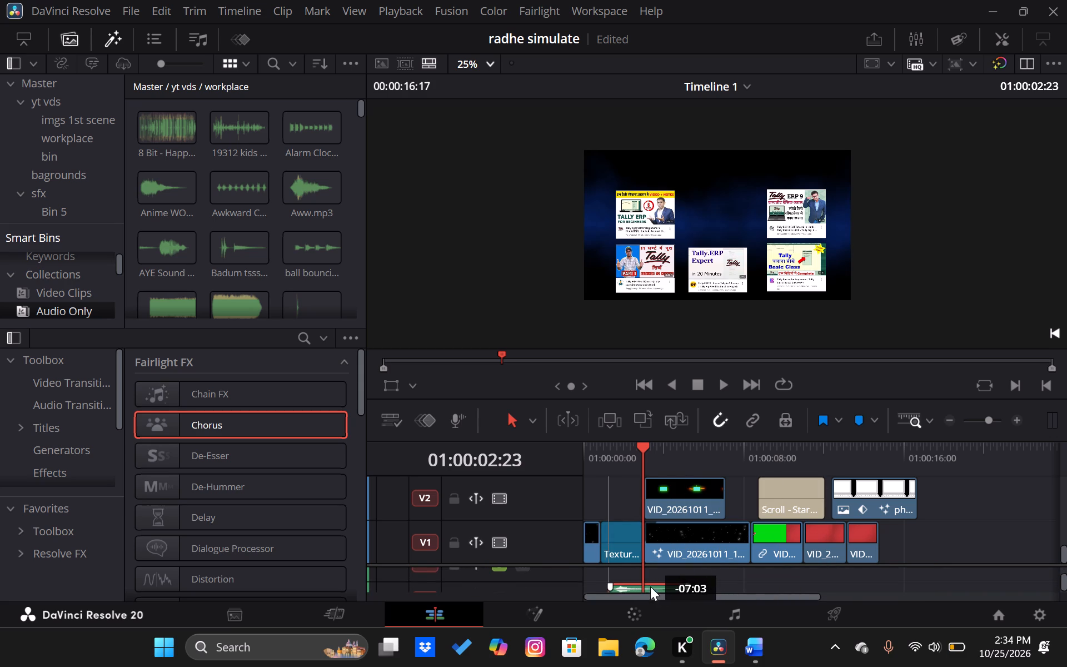
drag(650, 586, 649, 576)
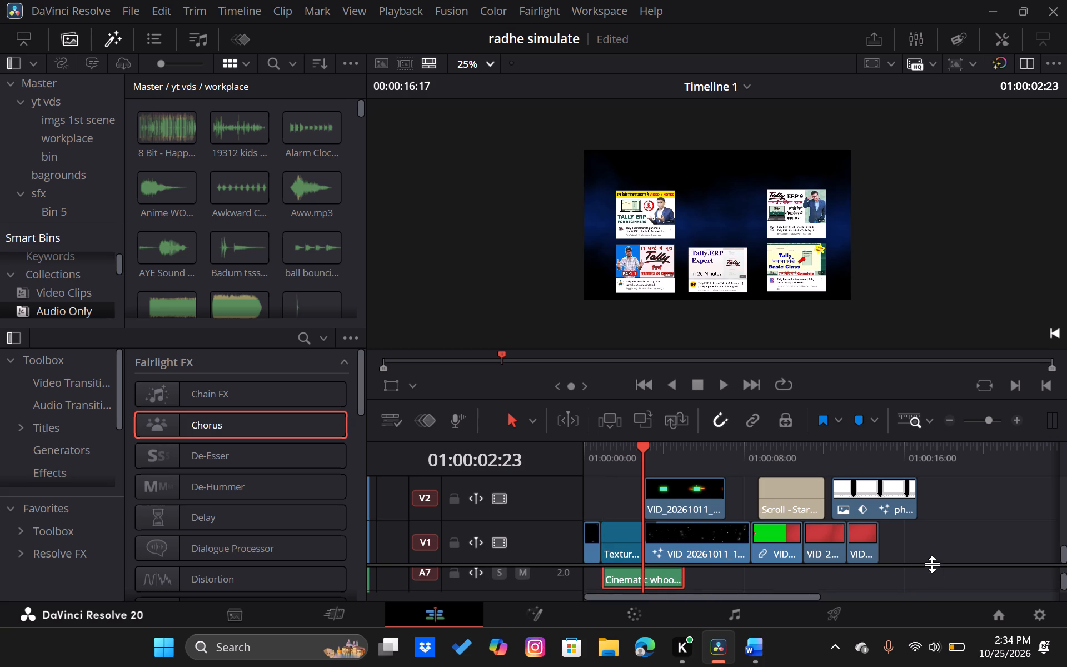
Enlarge the timeline's audio track area and move the Cinematic whoosh clip from A7 up to A5, keeping its start time.
drag(931, 565, 917, 501)
scroll(846, 576, up, 1)
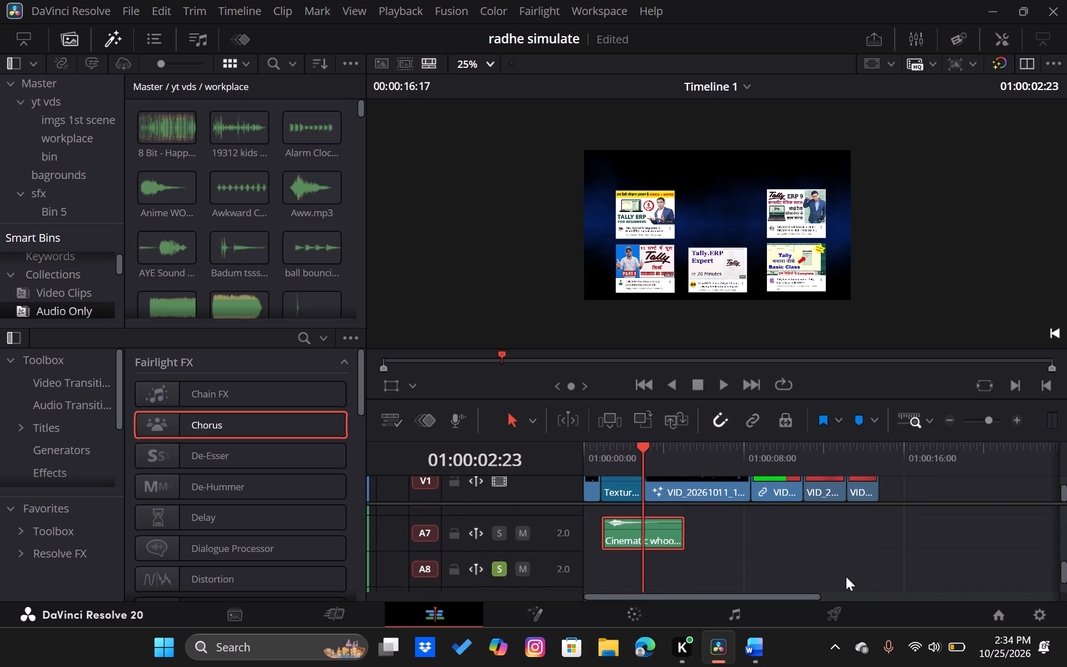
scroll(846, 576, up, 1)
drag(660, 577, 659, 545)
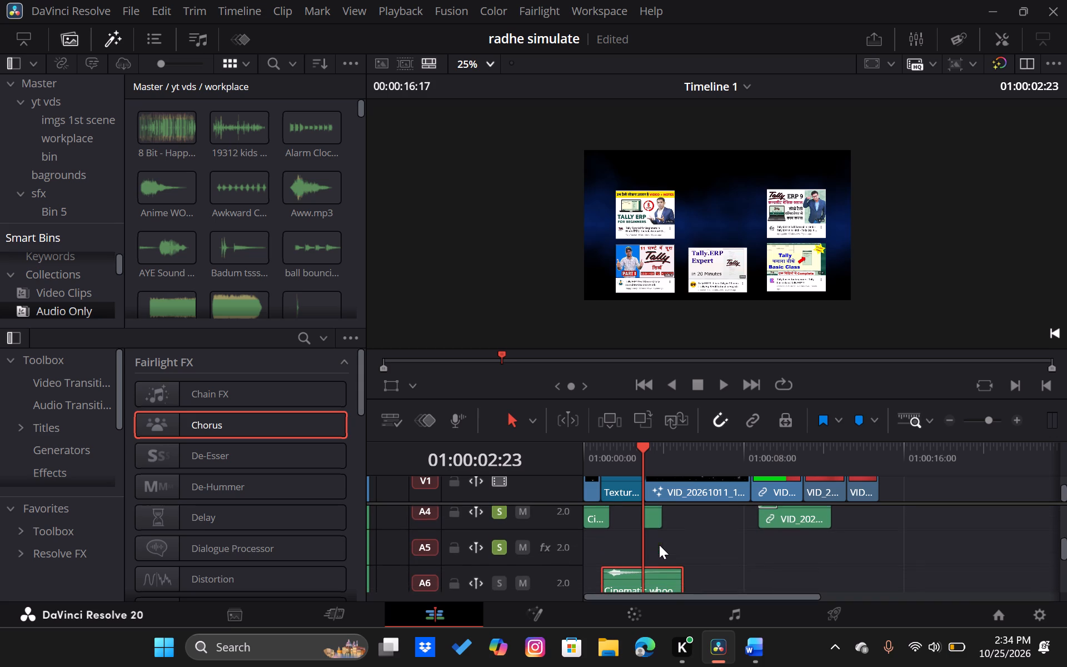
drag(649, 585, 649, 555)
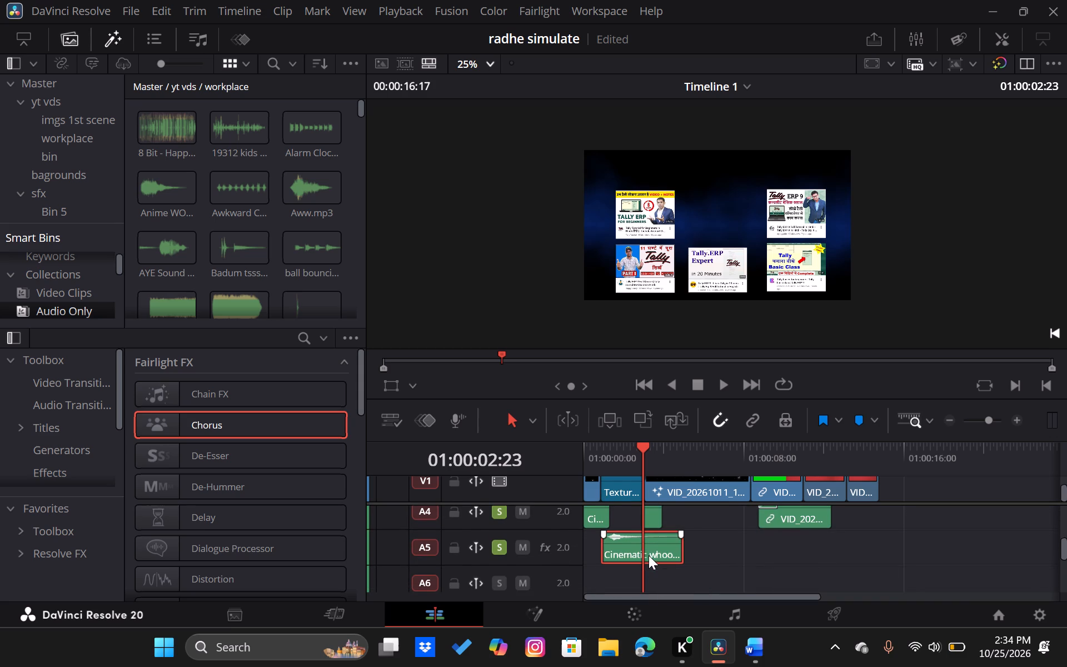
Play the timeline from just before the Cinematic whoosh clip to check its timing against the photo animation.
click(596, 450)
key(space)
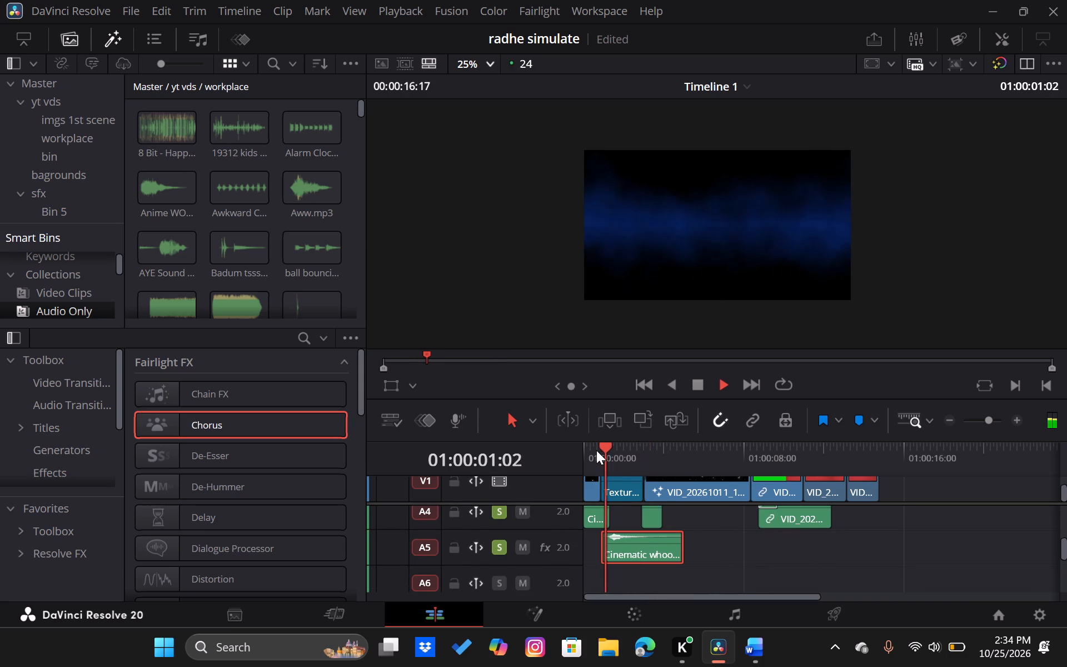
Play through the photo animation and trim the end of the Cinematic whoosh clip on A5 back to about 01:00:03:10.
key(space)
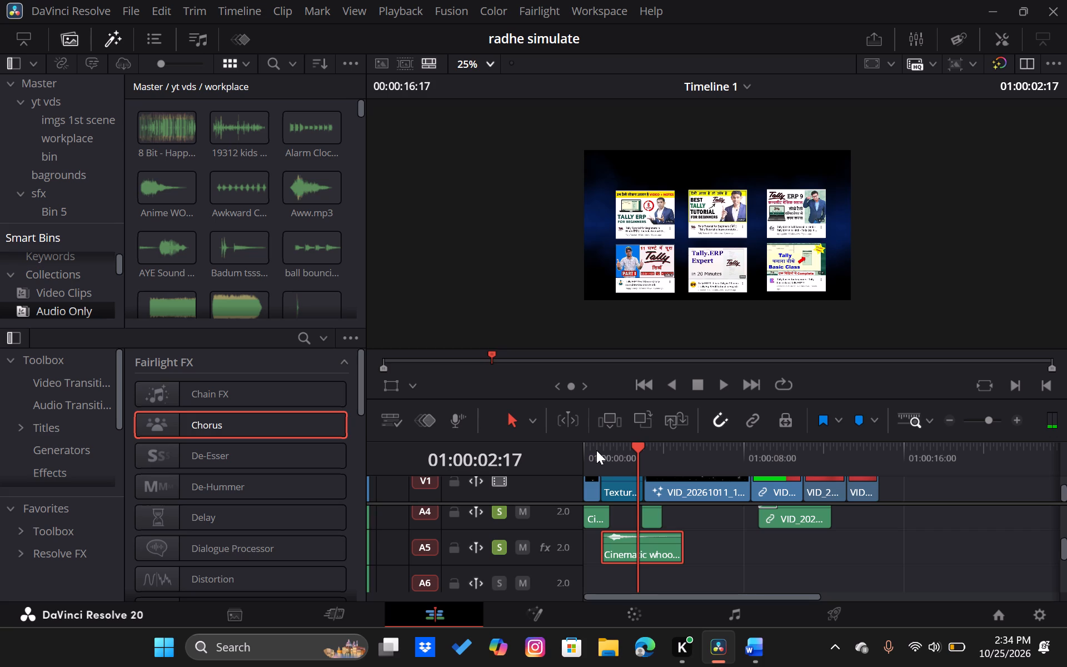
key(space)
key(space)
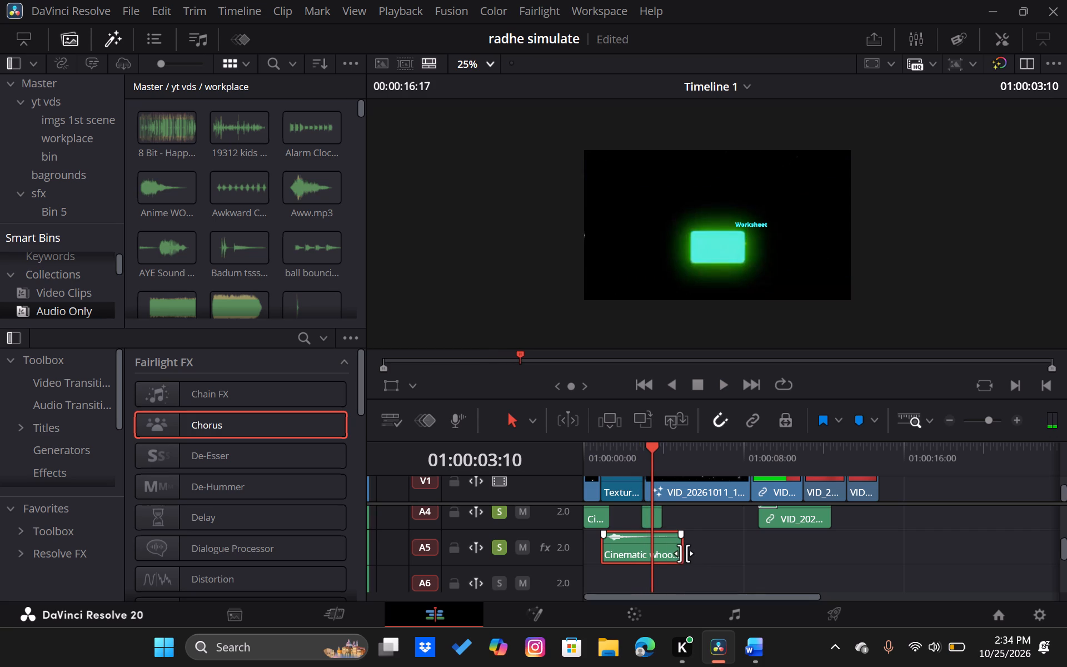
drag(681, 552, 655, 558)
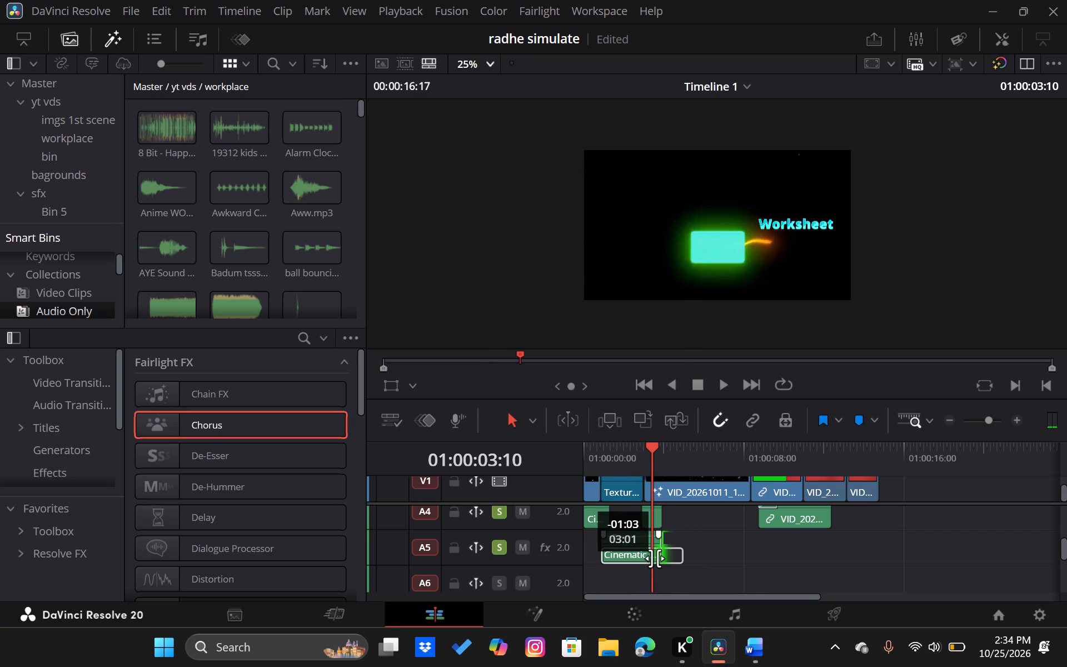
drag(655, 558, 650, 559)
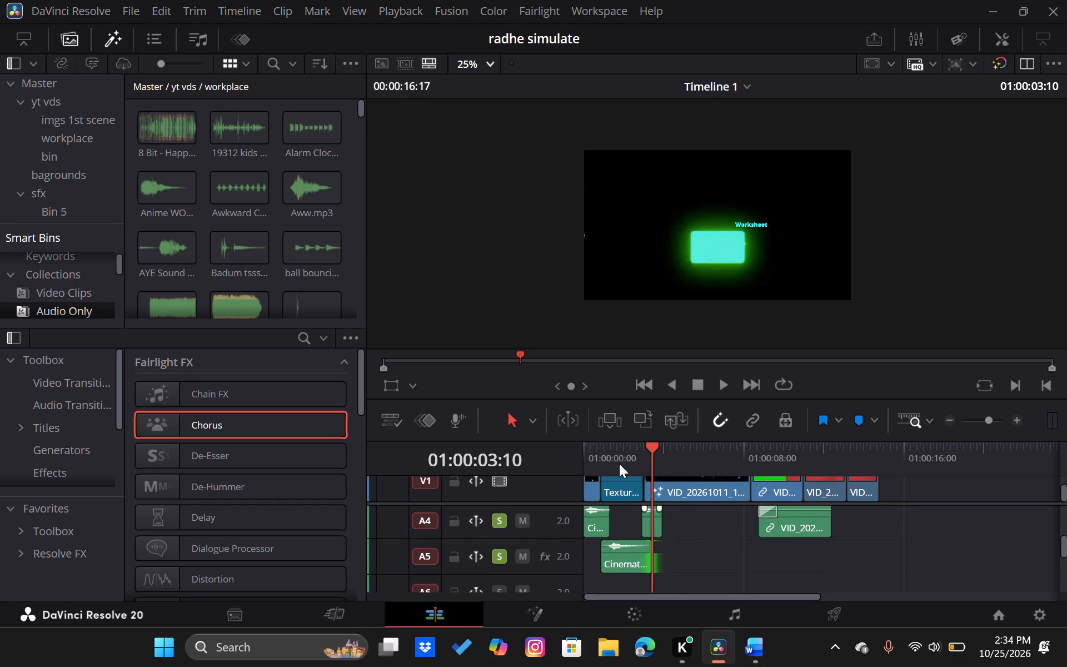
Shift the trimmed Cinematic whoosh clip about half a second later on A5, replaying the photo animation to check its timing.
click(603, 447)
key(space)
key(space)
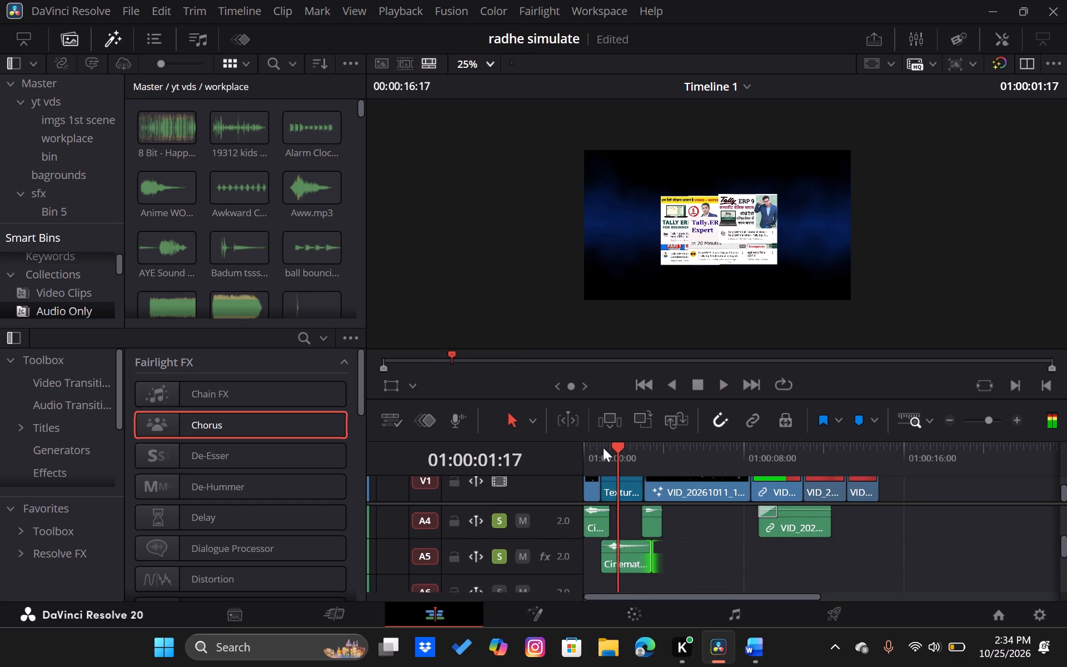
click(631, 560)
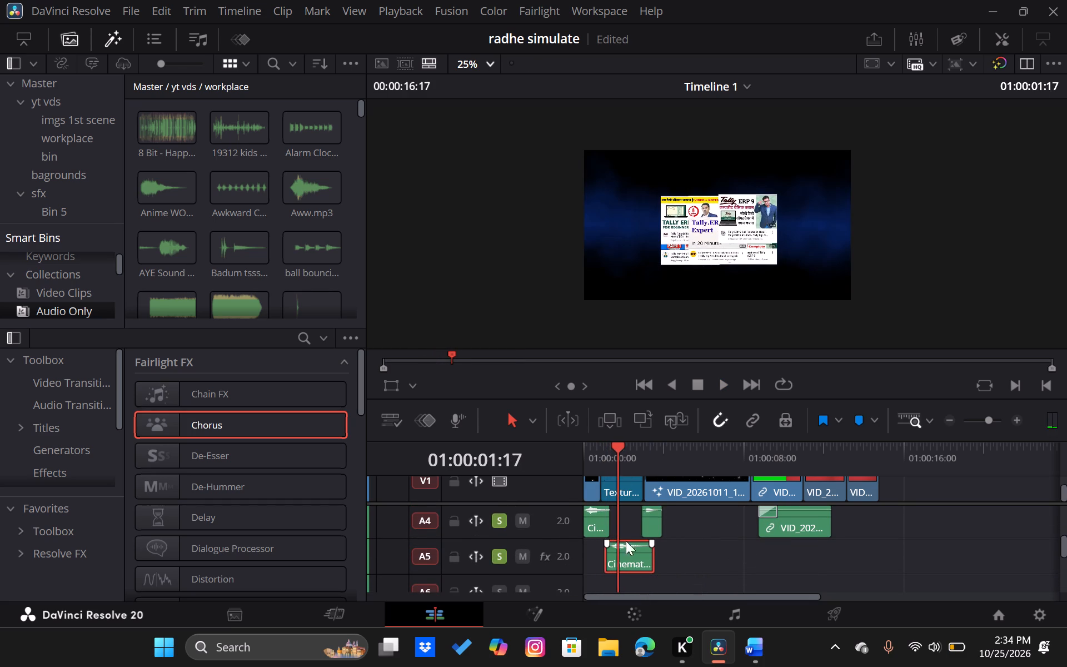
click(599, 448)
key(space)
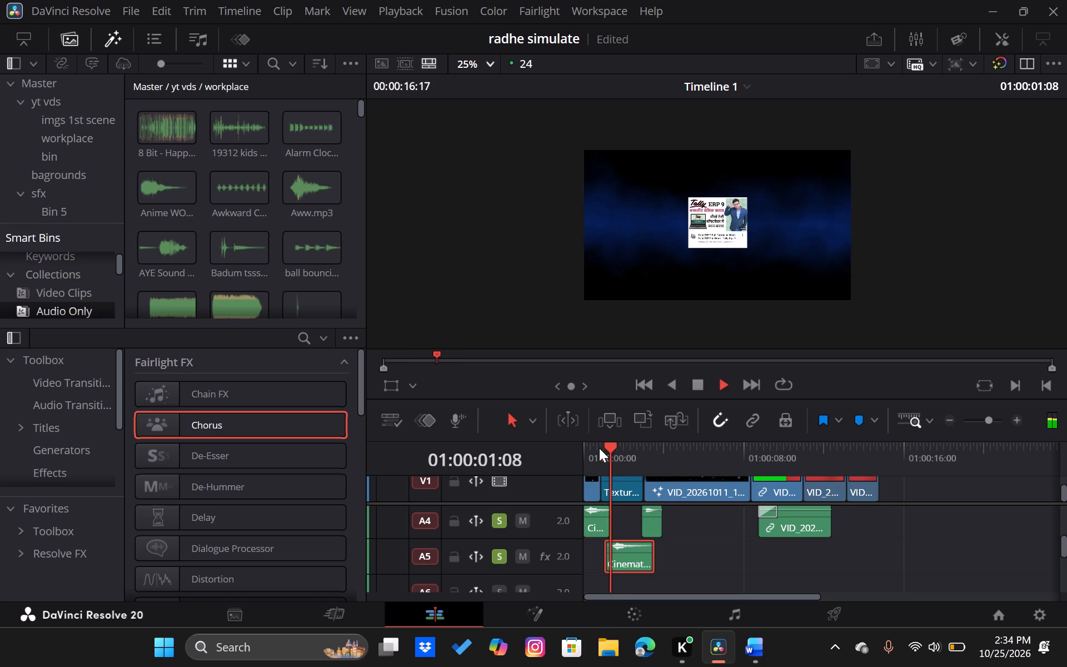
key(space)
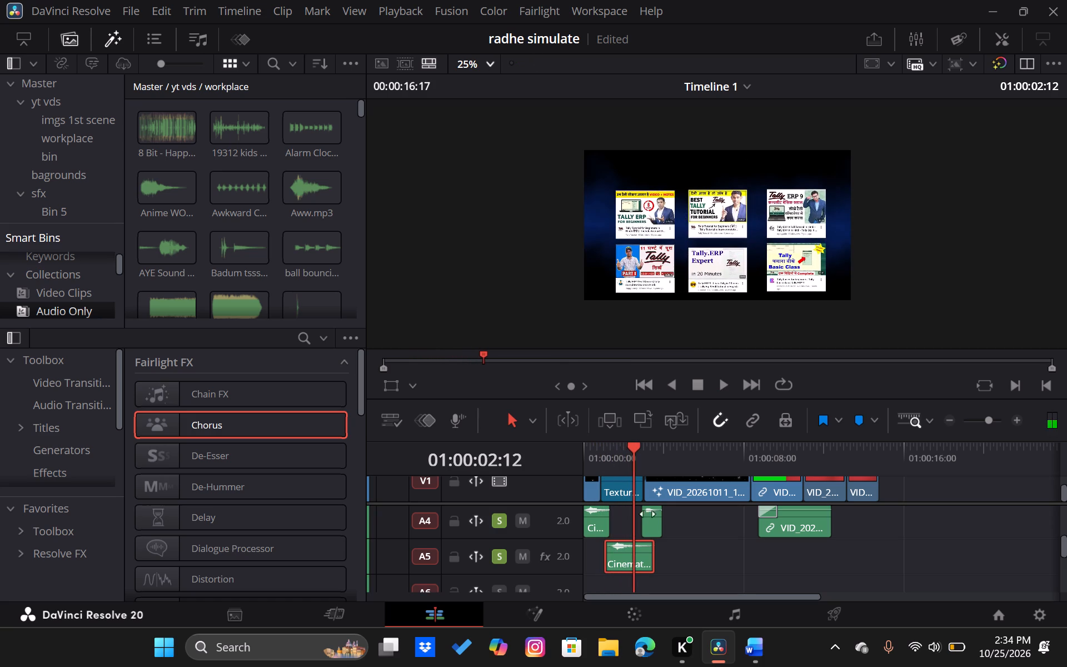
drag(627, 559, 632, 563)
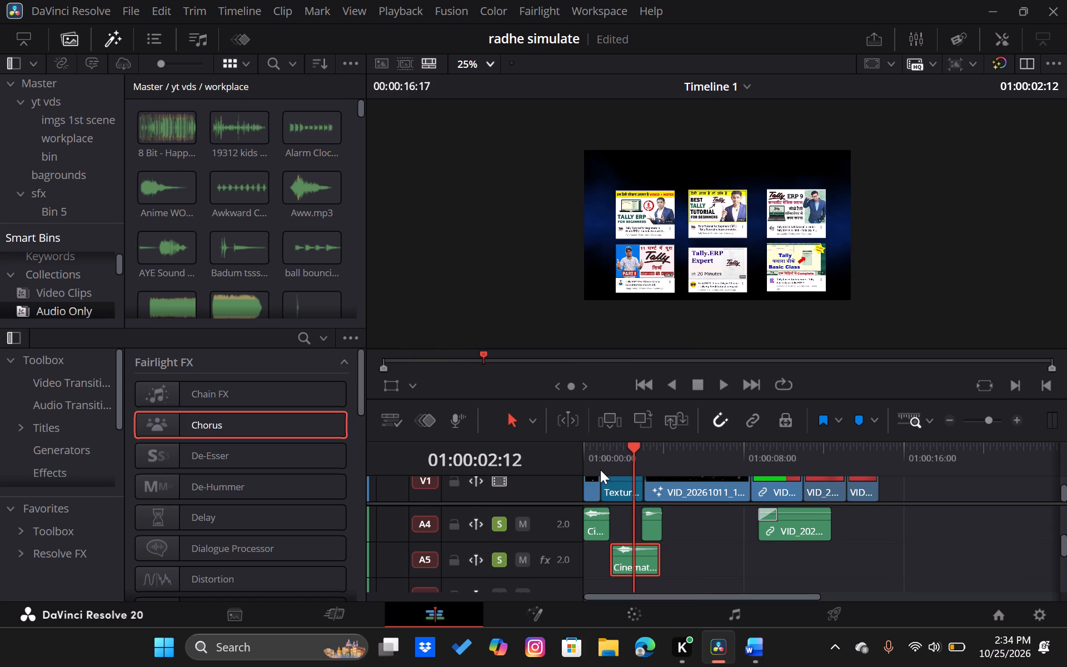
click(596, 465)
key(space)
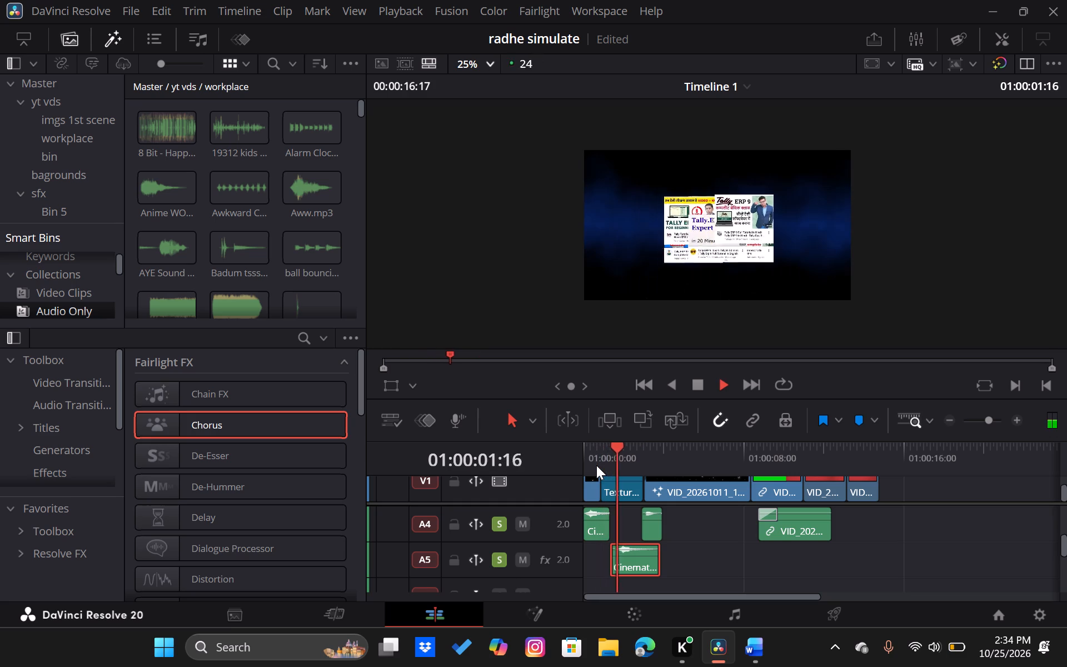
key(space)
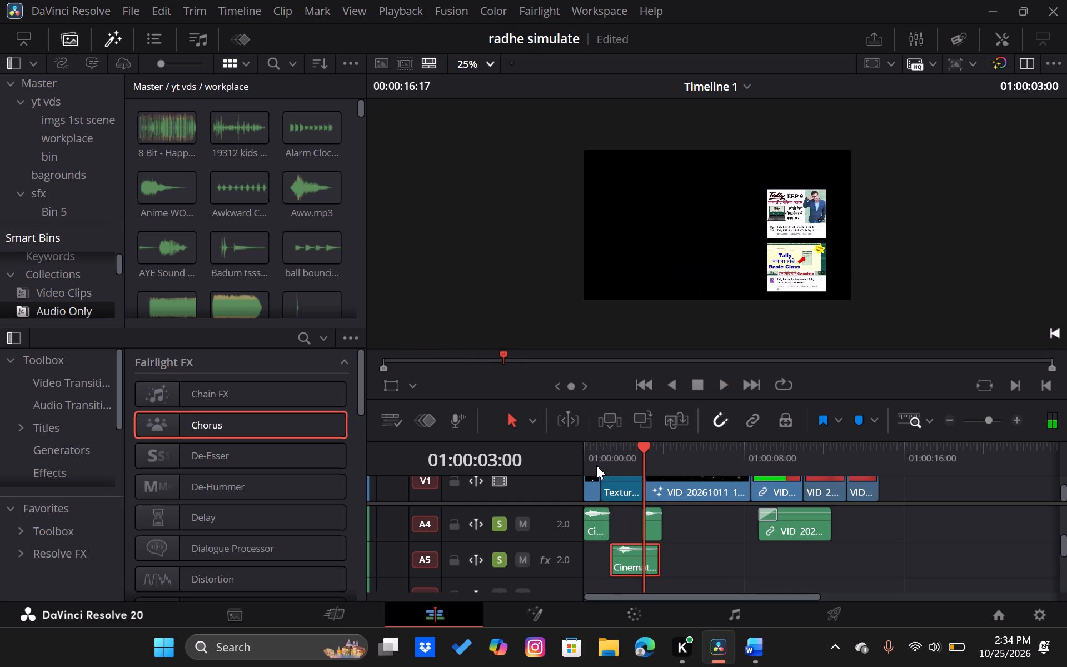
click(672, 552)
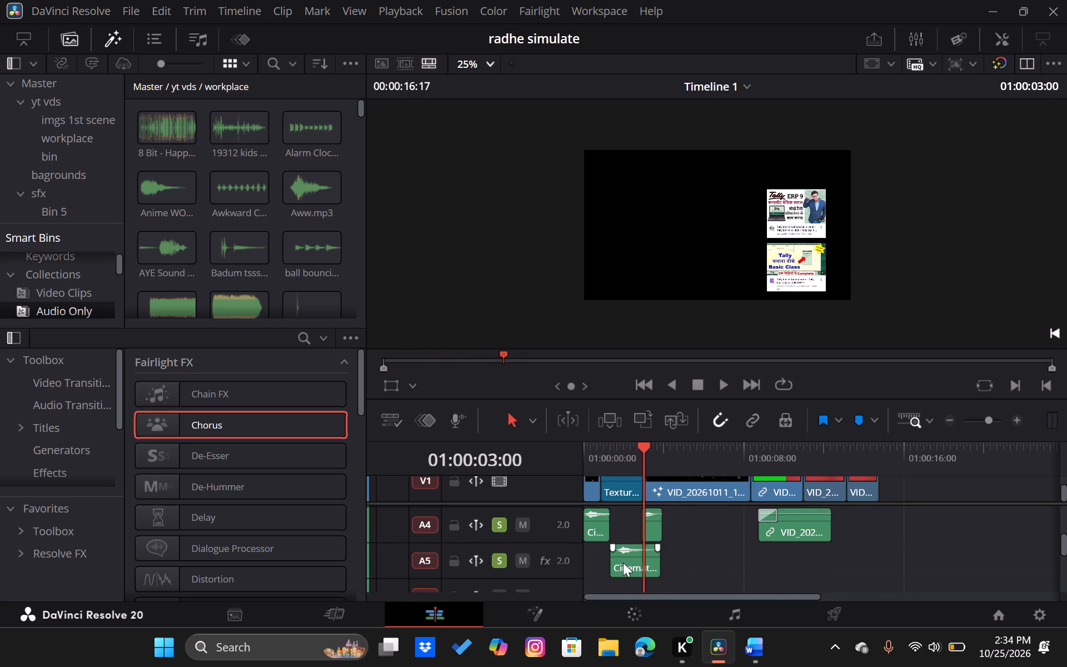
Move the Cinematic whoosh clip from A5 up to A2, keeping its start time.
drag(636, 562, 635, 554)
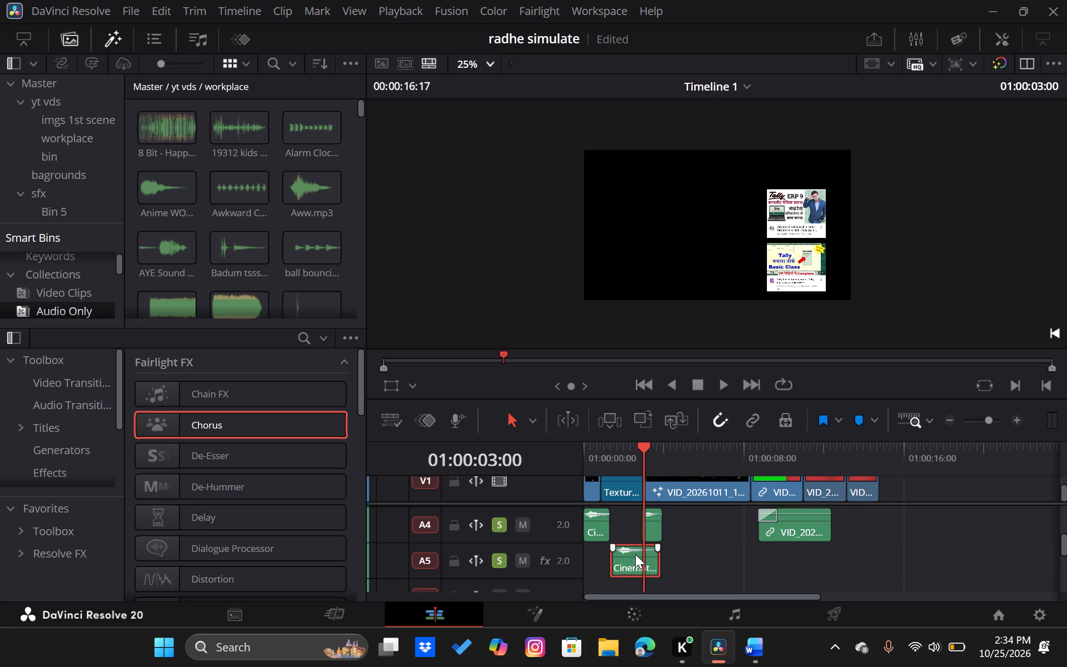
drag(635, 554, 635, 542)
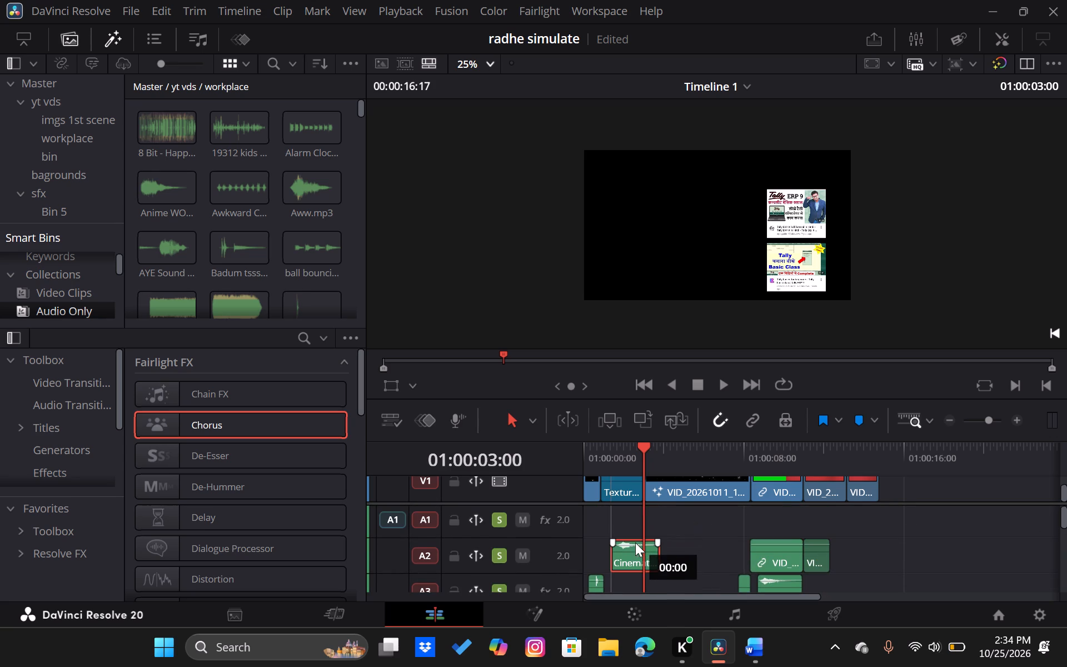
drag(635, 542, 635, 548)
scroll(635, 548, up, 1)
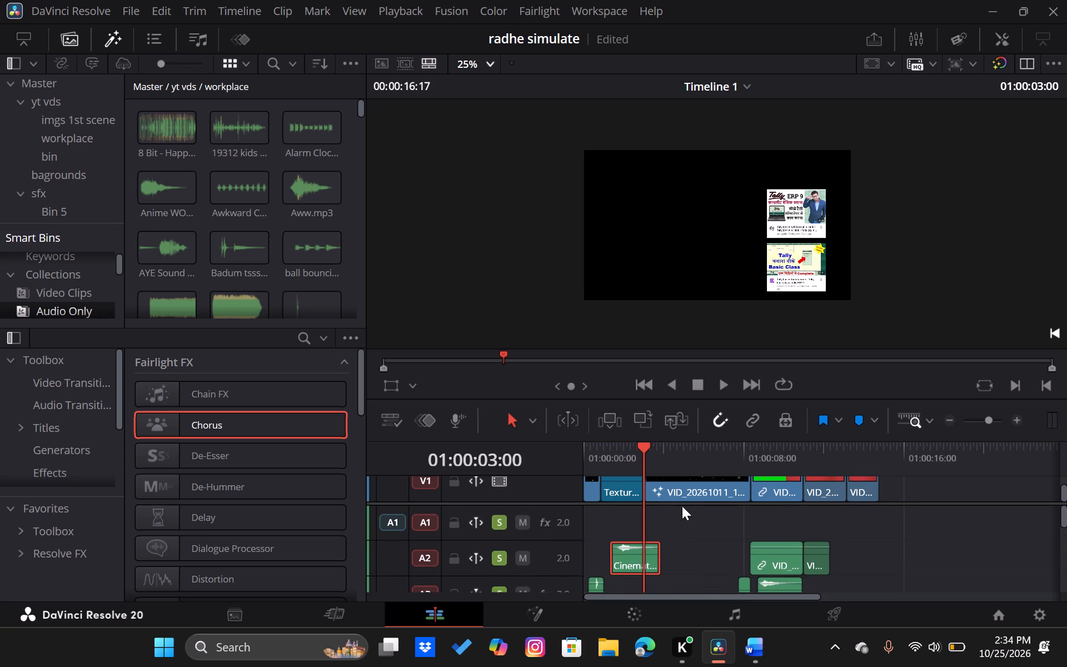
Enlarge the timeline's video track area and select the end edge of the photo clip on V3.
drag(681, 505, 682, 582)
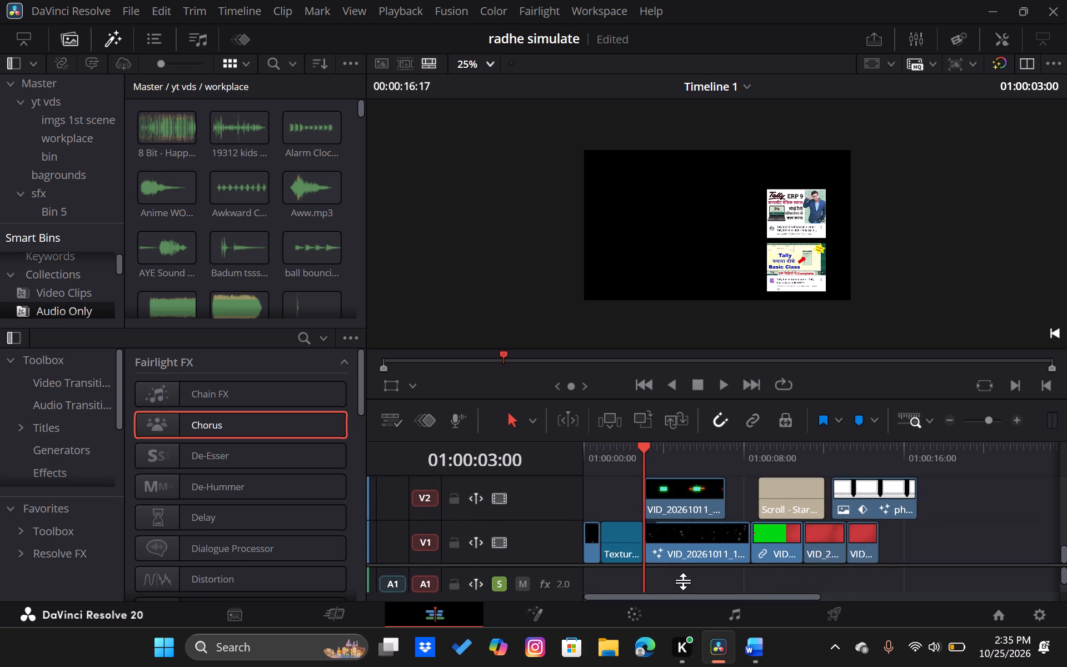
drag(682, 582, 682, 584)
scroll(627, 502, up, 1)
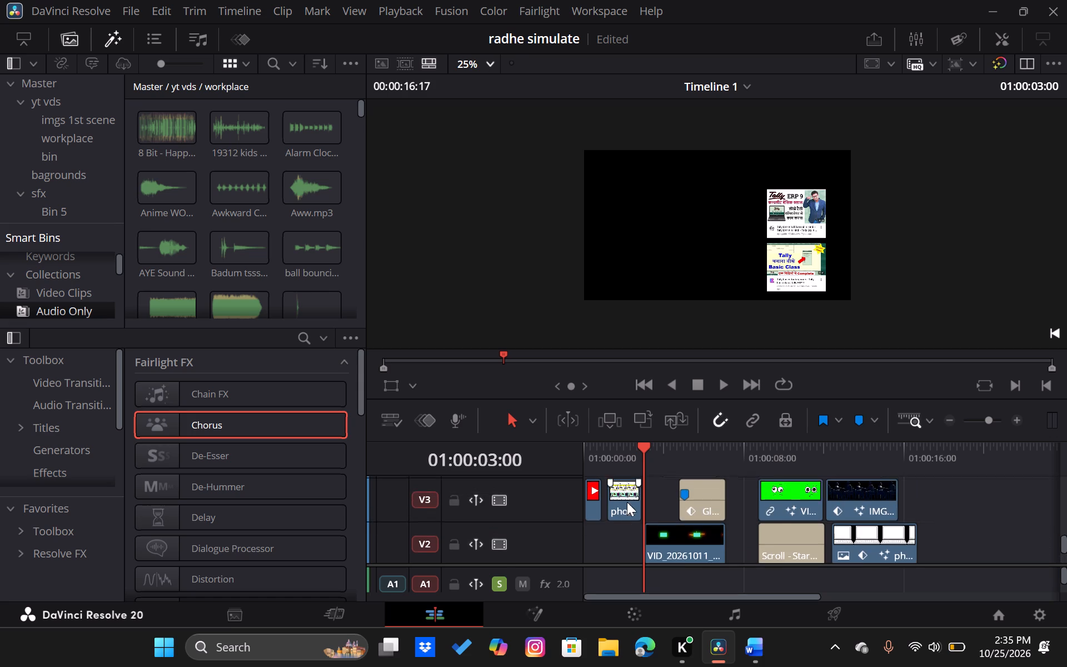
scroll(627, 502, up, 1)
scroll(627, 502, down, 1)
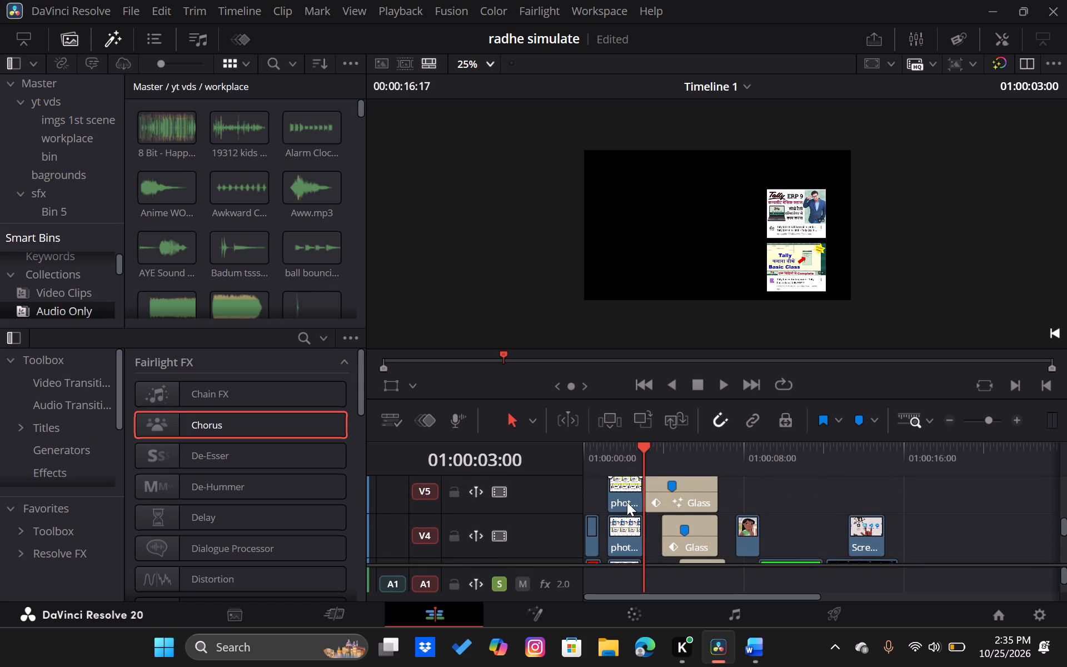
scroll(627, 502, down, 1)
click(628, 509)
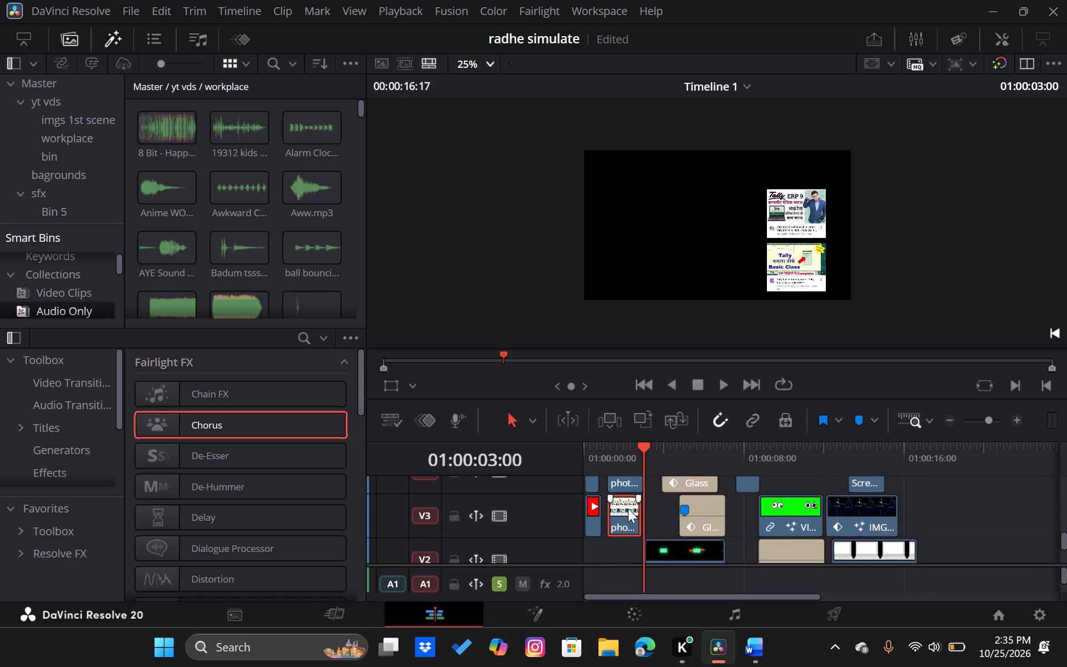
click(640, 516)
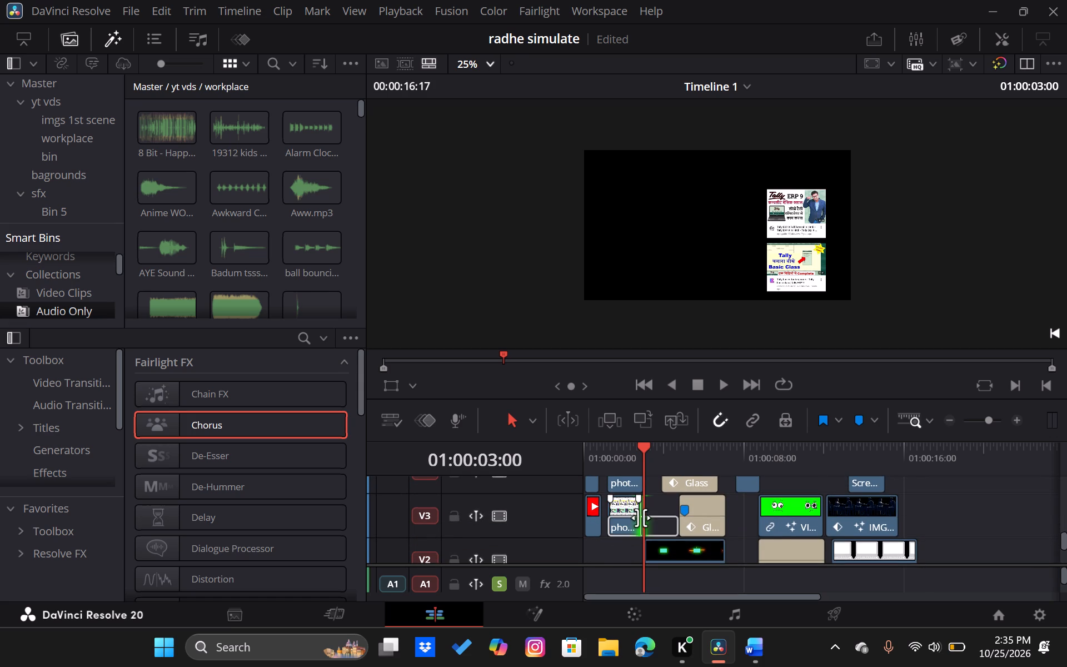
scroll(648, 516, up, 1)
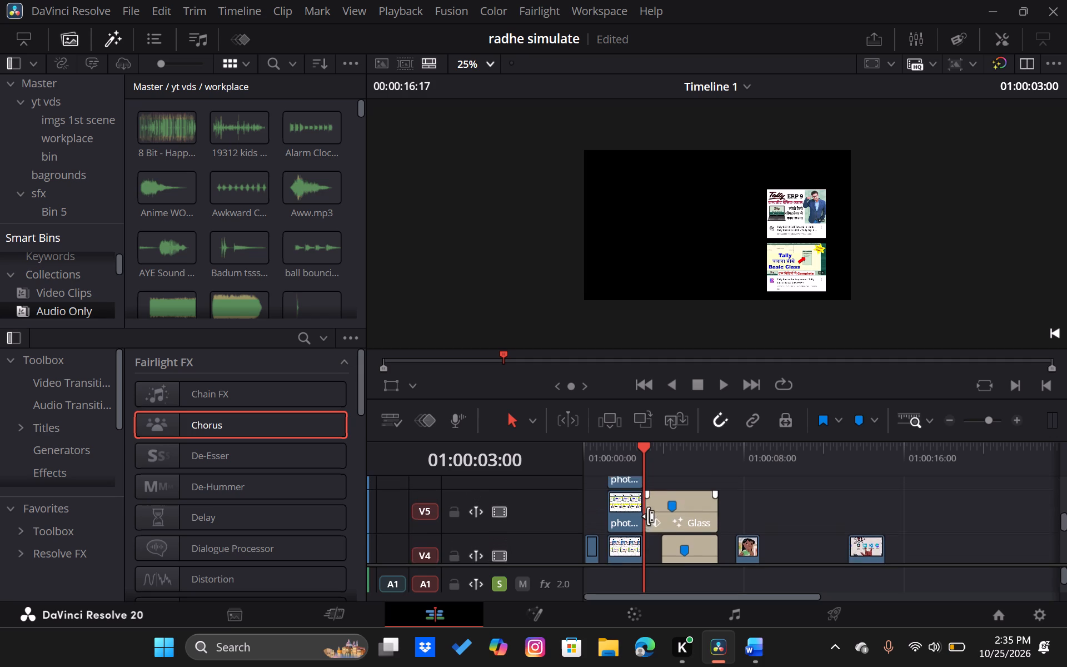
scroll(648, 516, up, 1)
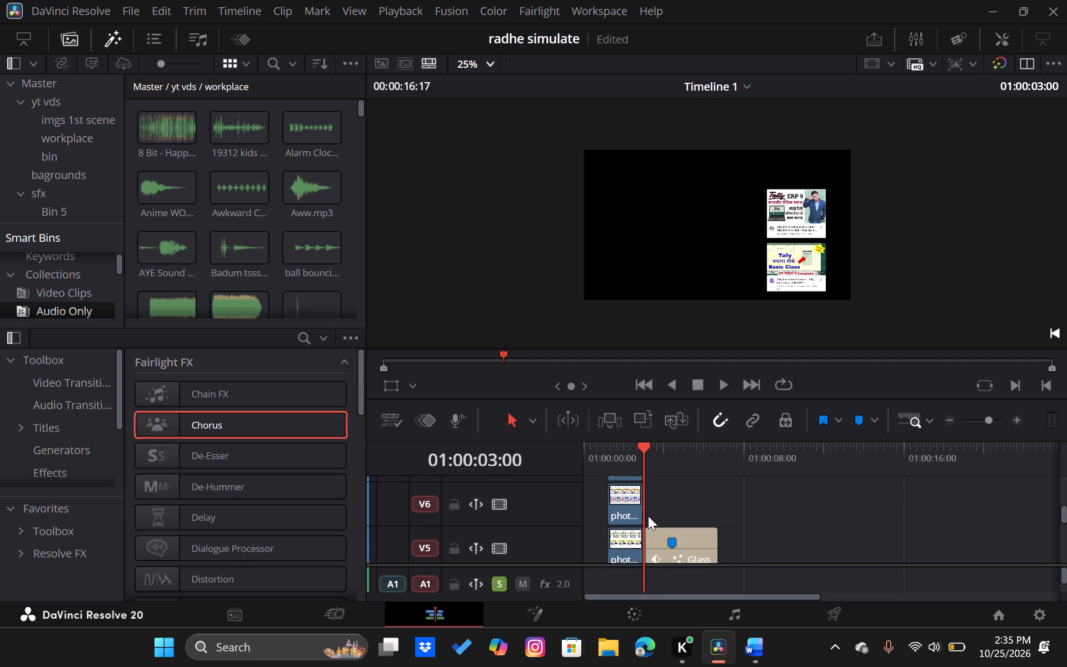